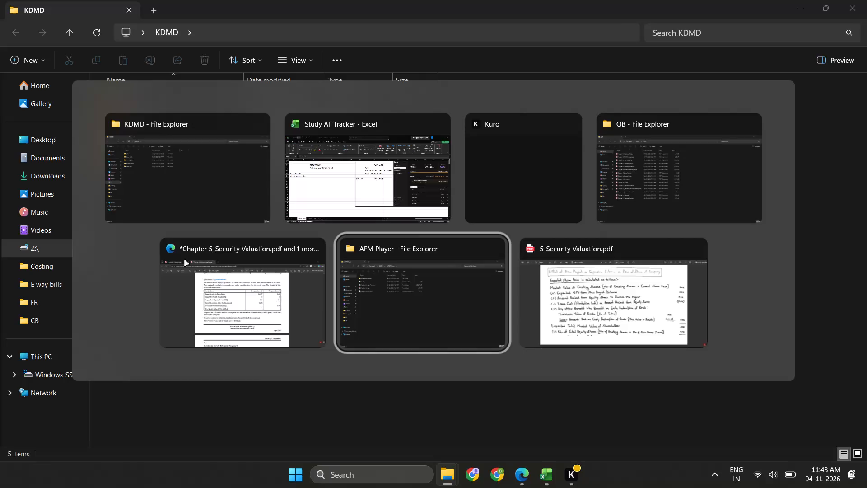
Switch to the File Explorer window showing the QB folder of AFM chapter PDFs.
key(Tab)
key(alt+Tab)
key(alt+Left)
key(alt+Down)
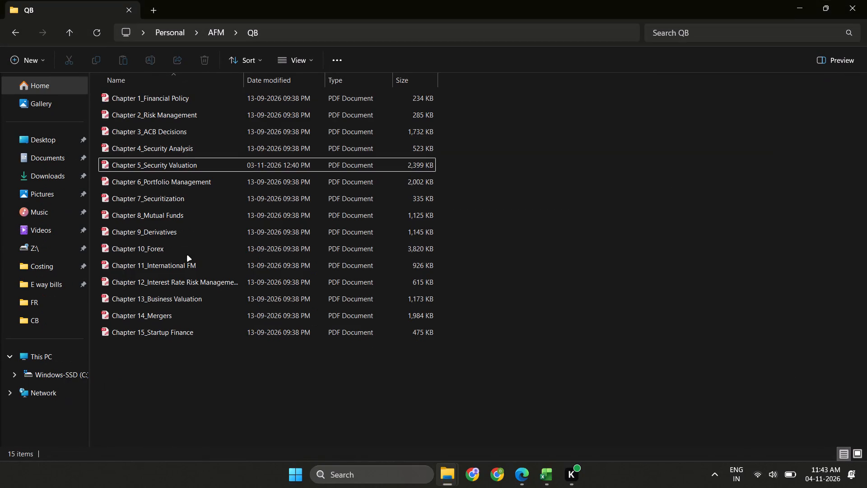
Open a Google Chrome window on a new tab.
key(super+2)
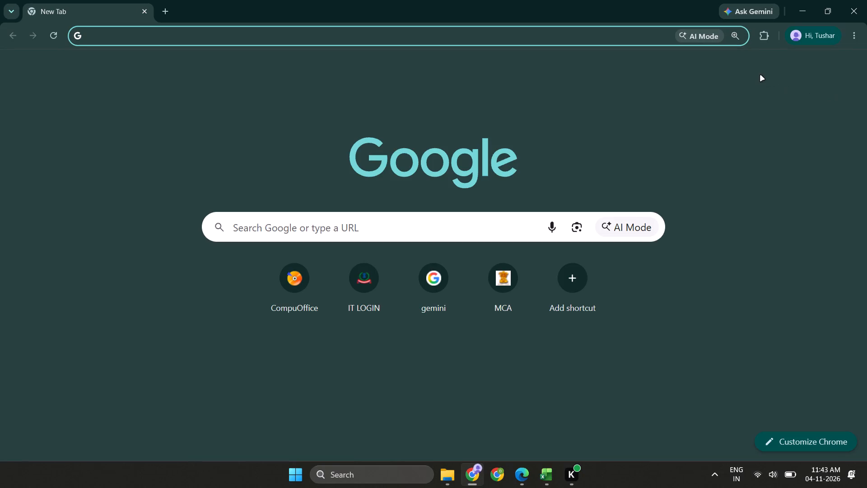
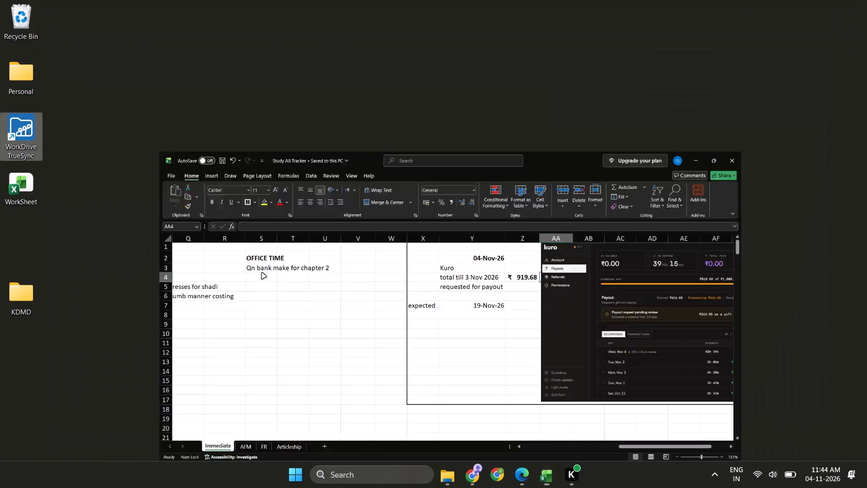
Open the article trainee's own folder under Articles in the DCO Audit Team Common Folder on WorkDrive TrueSync.
double_click(35, 147)
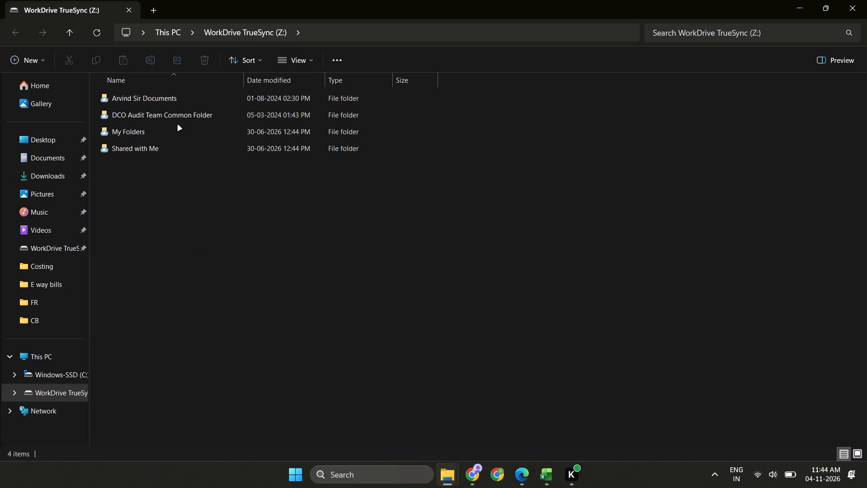
drag(178, 125, 178, 118)
double_click(178, 118)
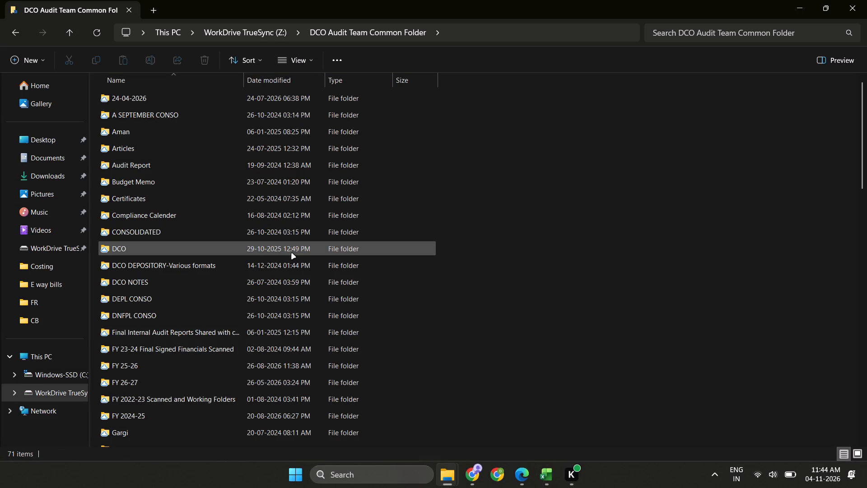
key(Down)
key(Up)
key(Down)
key(Return)
key(BackSpace)
key(Down)
key(Down)
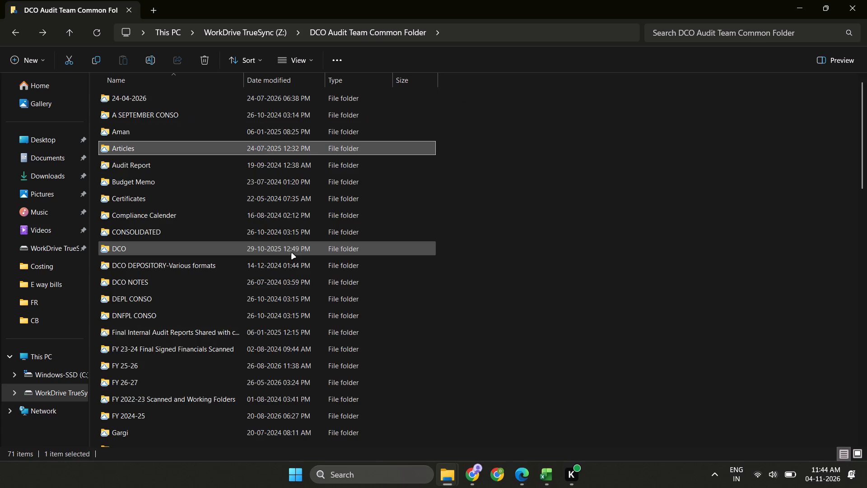
key(Return)
text(tt)
key(Return)
key(Down)
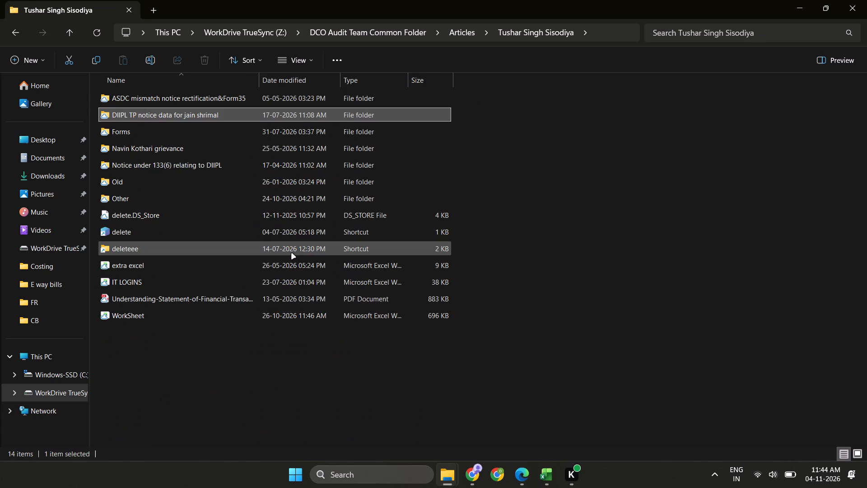
key(Down)
key(Down)
key(Down)
key(Down)
key(Down)
key(Down)
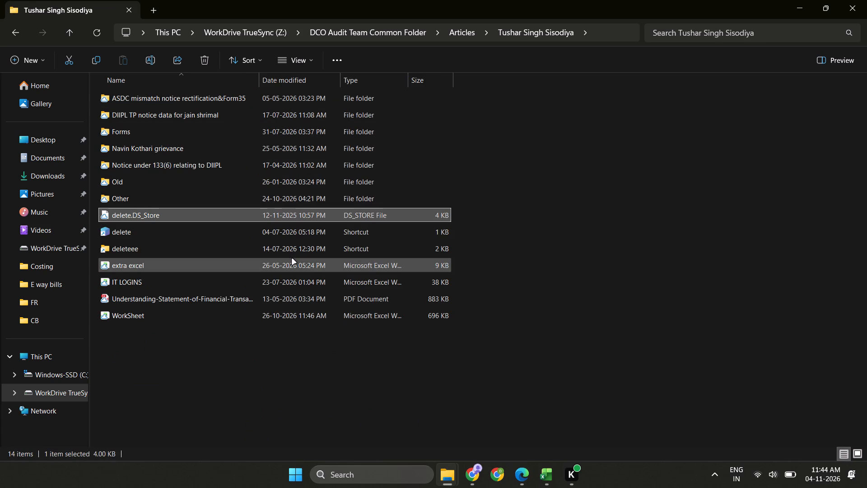
Create a new folder named "Internal Audit" in the article trainee's folder.
key(ctrl+shift+n)
text(INterna)
key(space)
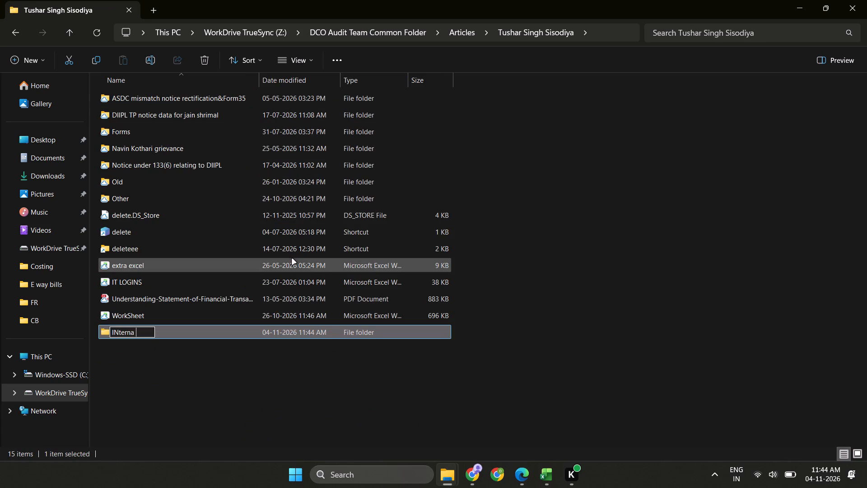
key(BackSpace)
key(BackSpace)
key(BackSpace)
key(BackSpace)
key(BackSpace)
key(BackSpace)
key(BackSpace)
text(nternal Aiudit)
key(BackSpace)
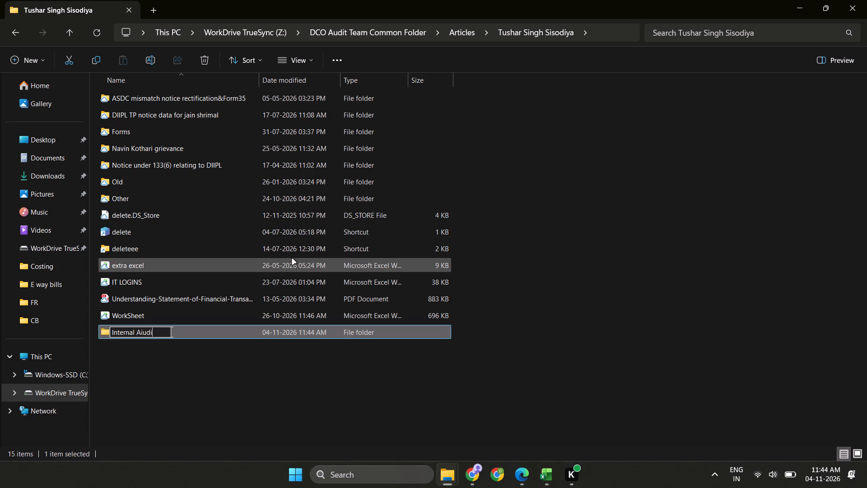
key(BackSpace)
key(BackSpace)
key(BackSpace)
key(BackSpace)
text(udit)
key(Return)
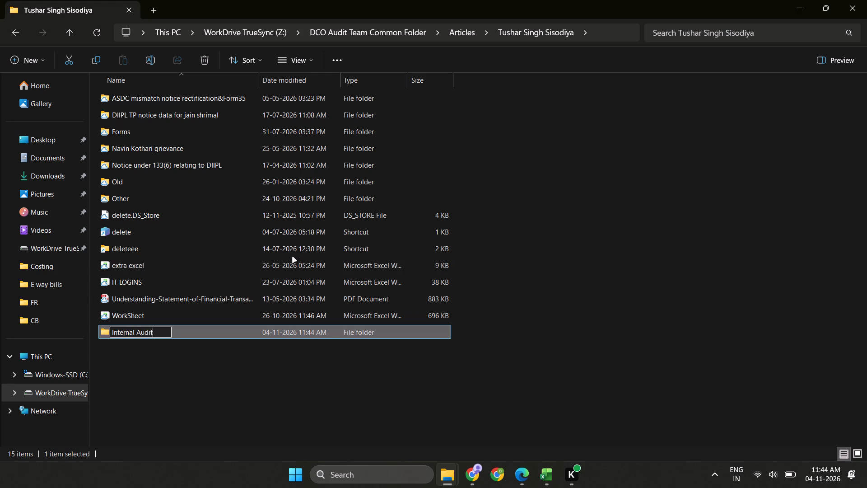
Create a folder named "Koelle Mirelle Designs" inside the Internal Audit folder.
key(Return)
key(ctrl+shift+n)
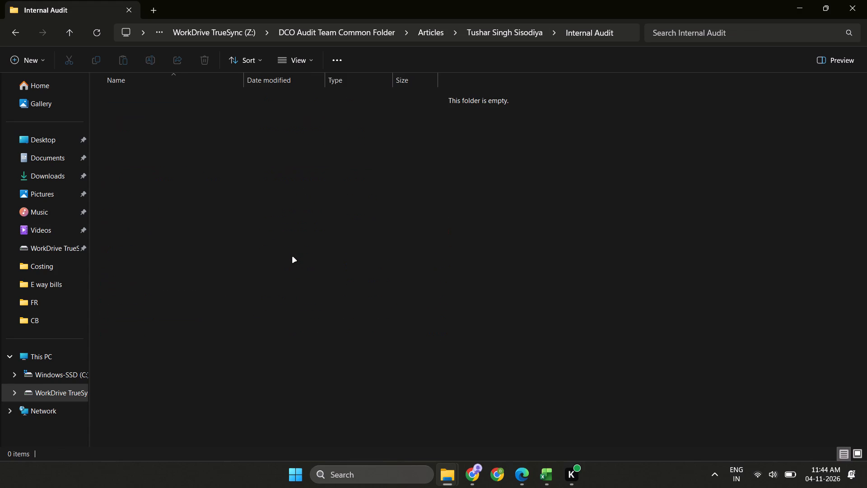
text(Koelle Me)
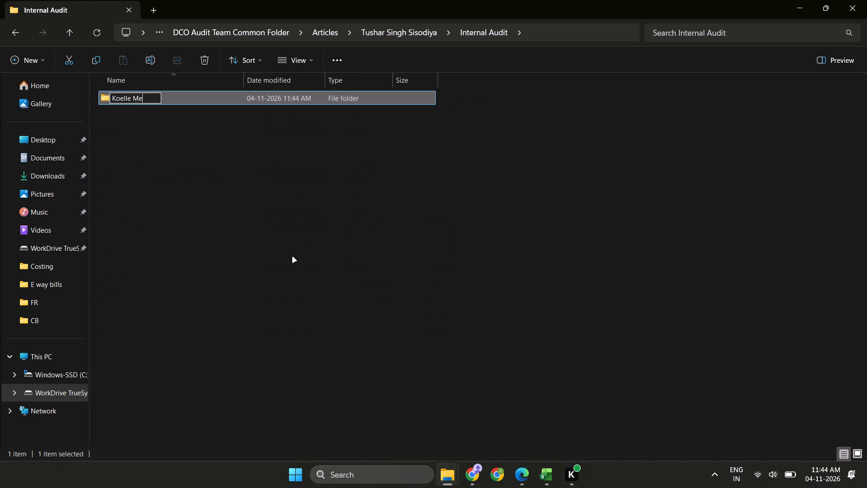
key(BackSpace)
text(irelle Designs)
key(Return)
Create a folder named "Tally" inside Koelle Mirelle Designs and open it.
key(Return)
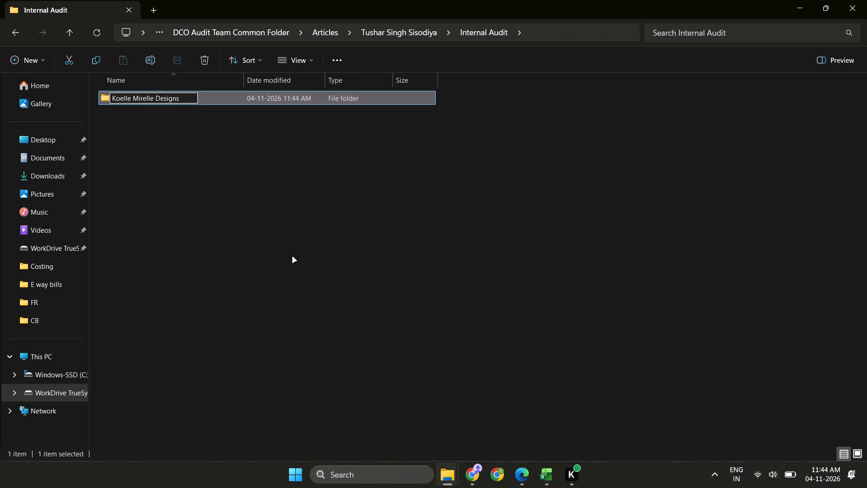
key(ctrl+shift+n)
text(Tally)
key(Return)
key(Return)
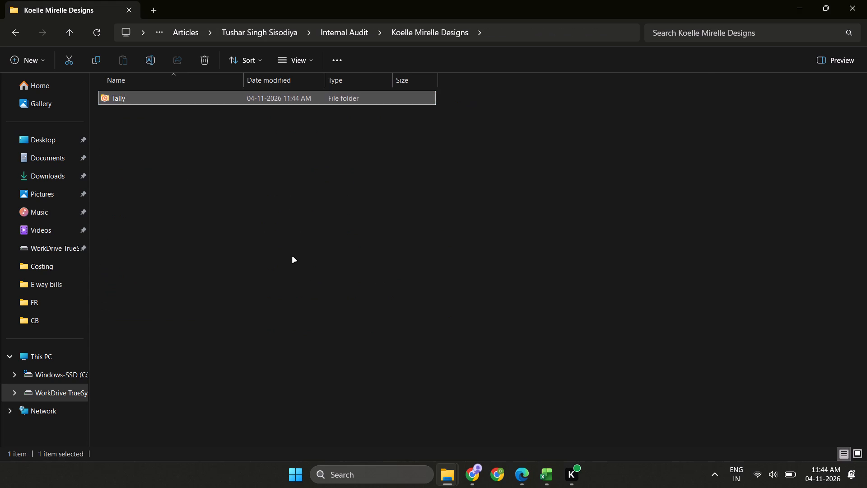
Copy the Edit Log-KD folder from KDMD into the new Tally folder, skipping the DayBook file.
key(alt+Tab)
key(alt+Right)
key(alt+Right)
key(alt+Down)
key(alt+Left)
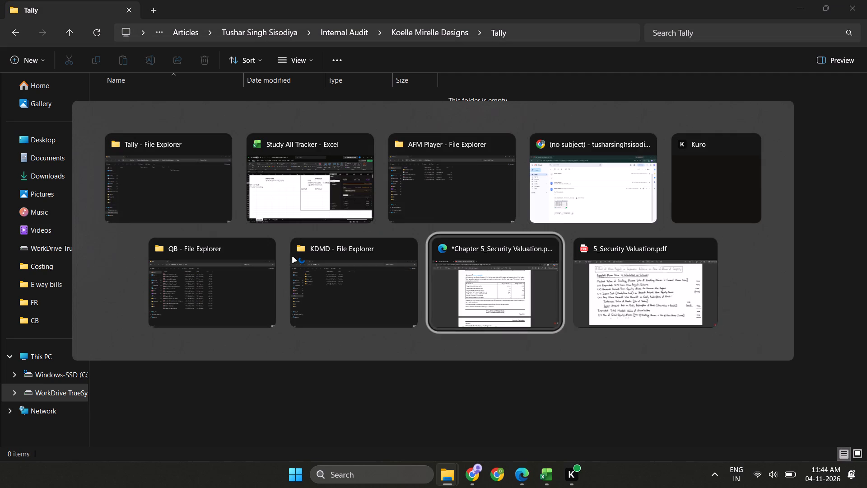
key(alt+Left)
key(alt+Left)
key(alt+Right)
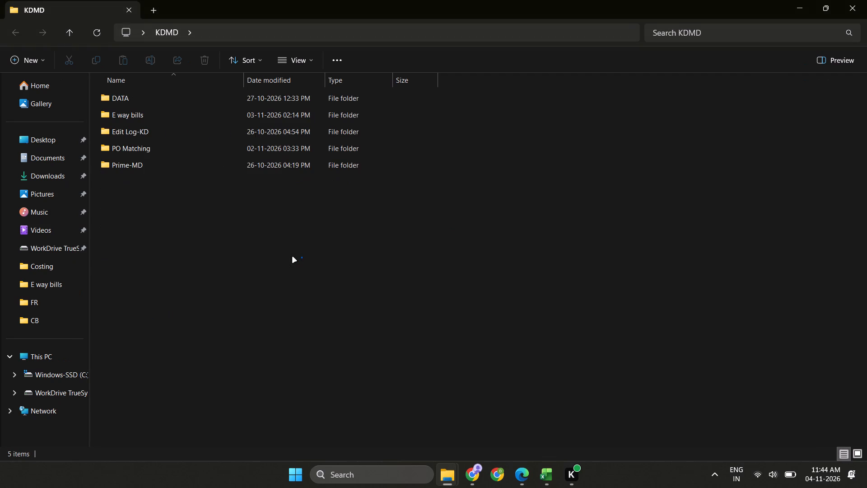
click(293, 257)
key(Down)
key(Up)
key(Return)
key(BackSpace)
key(Down)
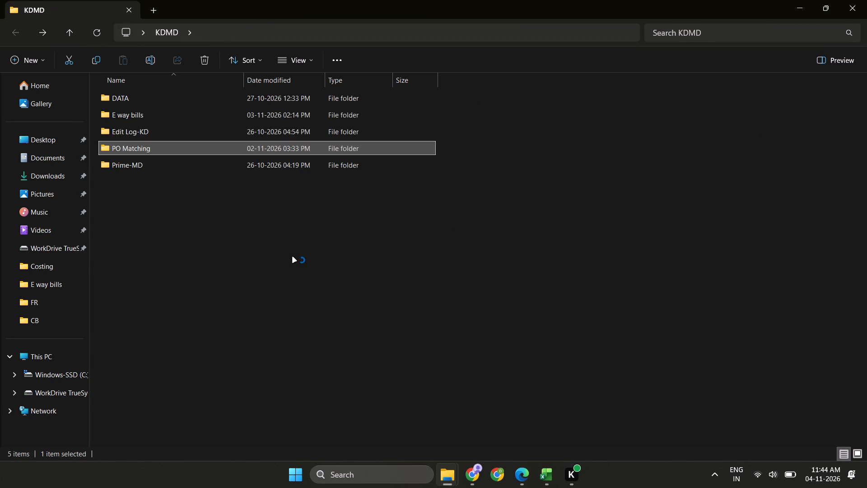
key(Up)
key(ctrl+c)
key(ctrl+c)
key(alt+Tab)
key(ctrl+v)
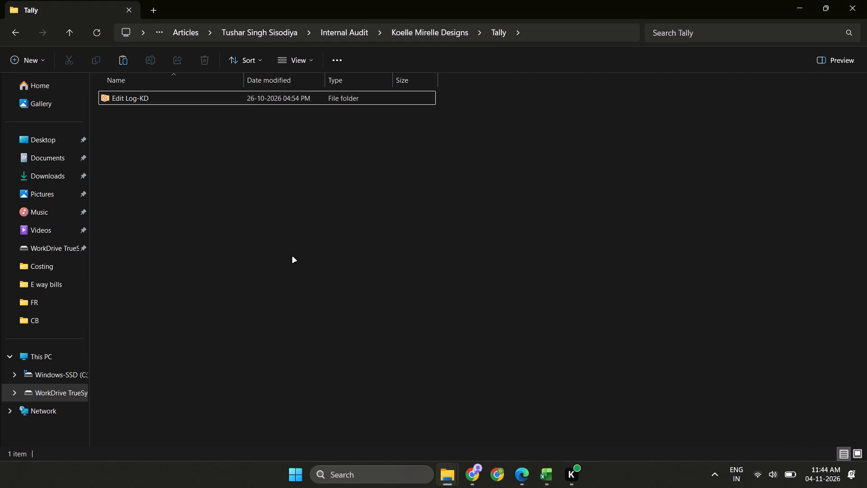
key(alt+Tab)
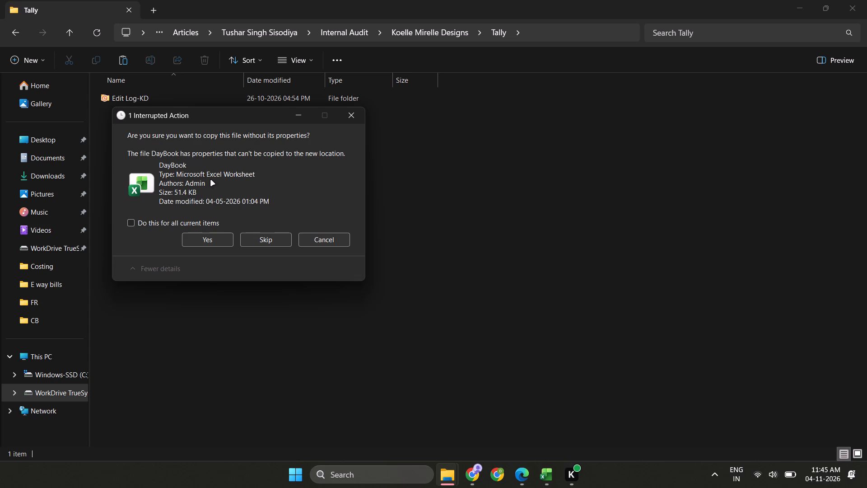
click(273, 239)
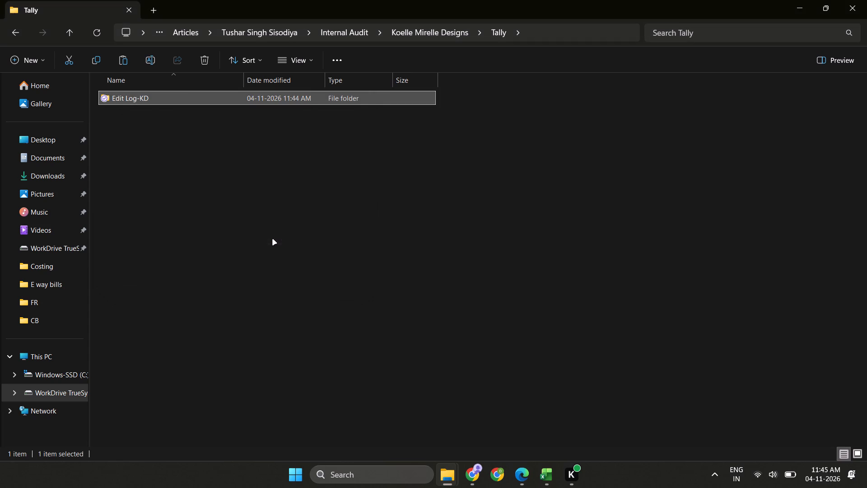
Examine the contents of the 010003 folder inside the copied Edit Log-KD folder, and return to the Tally folder.
key(Return)
key(Down)
key(Return)
key(Down)
key(Down)
key(Down)
key(Down)
key(Down)
key(Down)
key(Down)
key(Down)
key(Down)
key(Down)
key(Down)
key(Down)
key(Down)
key(Down)
key(Down)
key(Down)
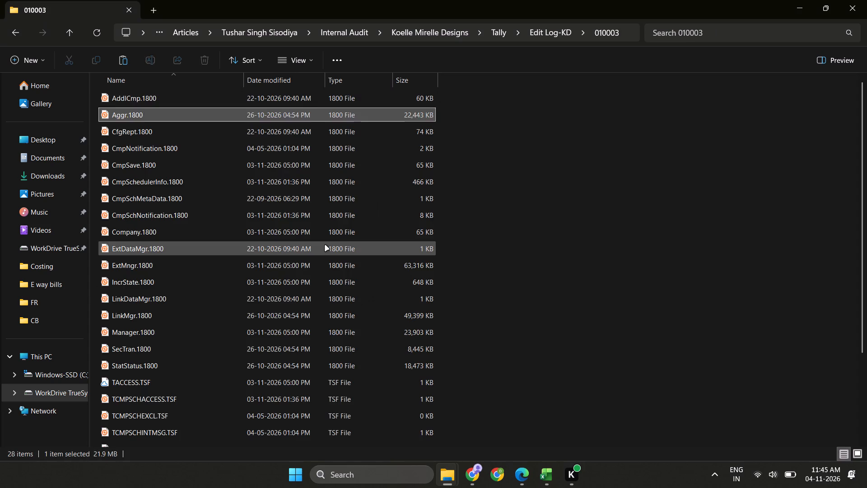
key(BackSpace)
key(BackSpace)
Copy the Prime-MD folder from KDMD into the Tally folder.
key(alt+Tab)
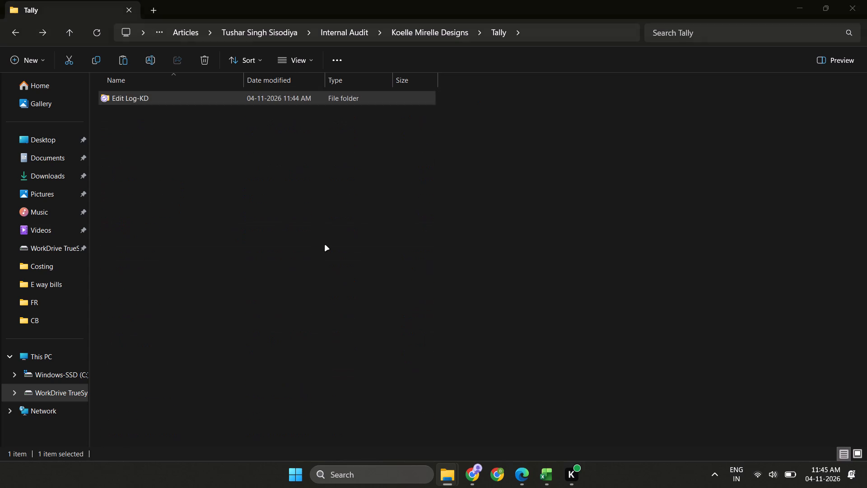
key(Down)
key(Down)
key(ctrl+c)
key(ctrl+c)
key(alt+Tab)
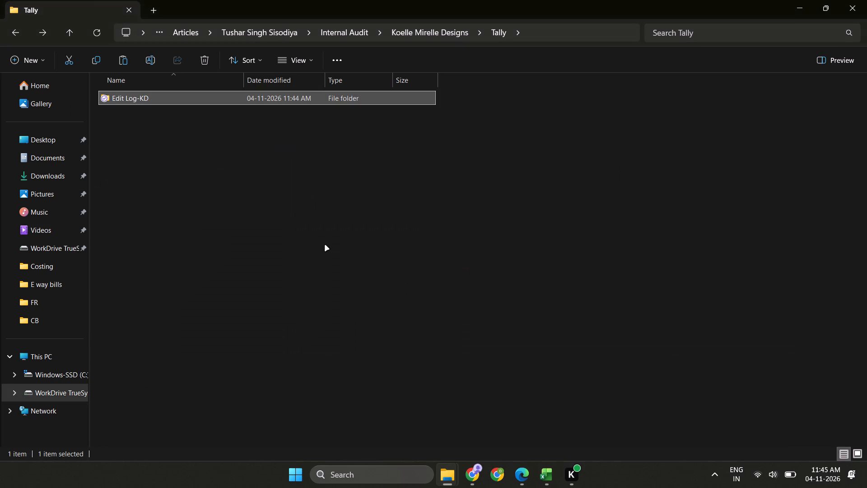
key(ctrl+v)
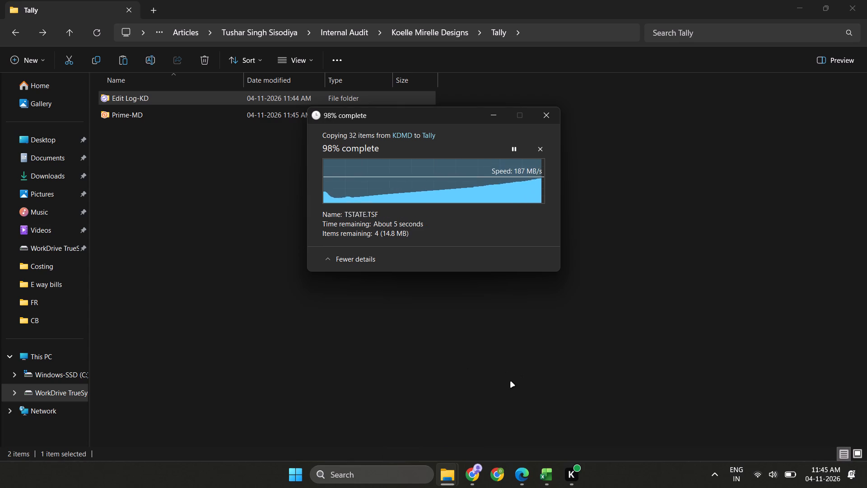
click(485, 305)
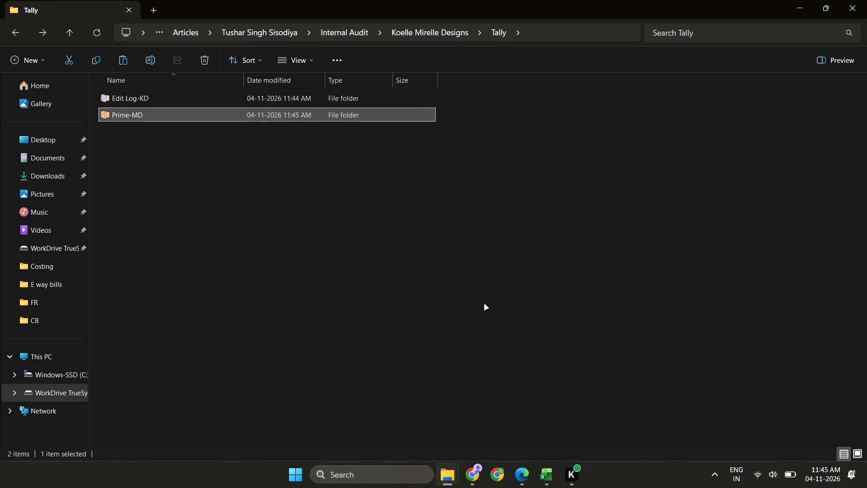
Close the KDMD folder window.
key(Up)
key(alt+Tab)
key(alt+Tab)
key(alt+Left)
key(ctrl+w)
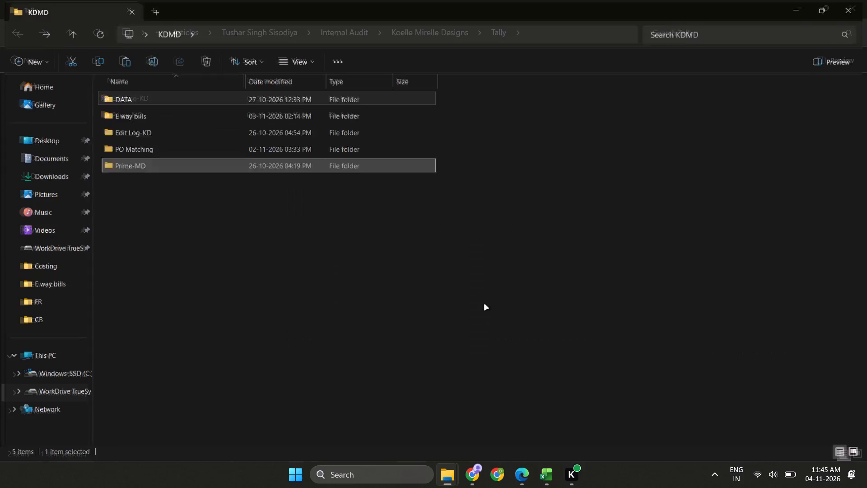
Switch to Microsoft Edge, save the Chapter 5_Security Valuation PDF and close the browser window.
key(alt+Tab)
key(alt+Down)
key(alt+Tab)
key(alt+Left)
key(alt+Right)
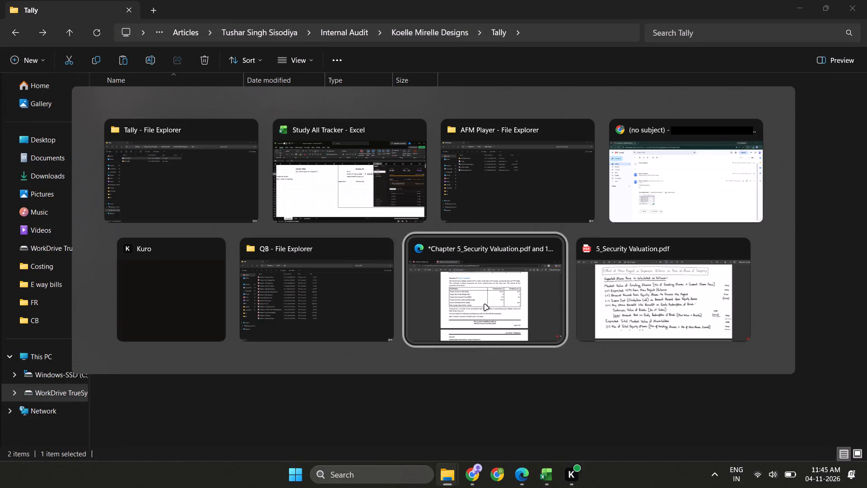
key(ctrl+s)
click(866, 0)
Switch to the Study All Tracker workbook in Excel and save it.
key(alt+Tab)
key(alt+Tab)
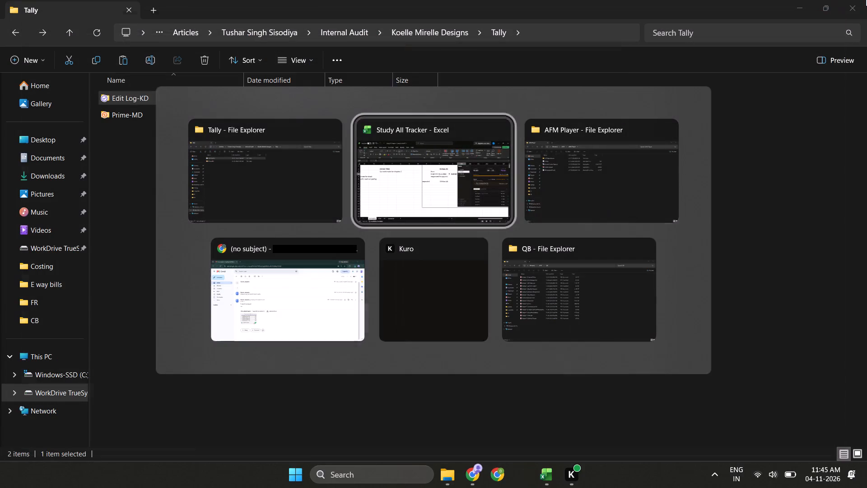
key(alt+Down)
key(alt+Right)
key(alt+Left)
key(alt+Left)
key(alt+Up)
key(alt+Right)
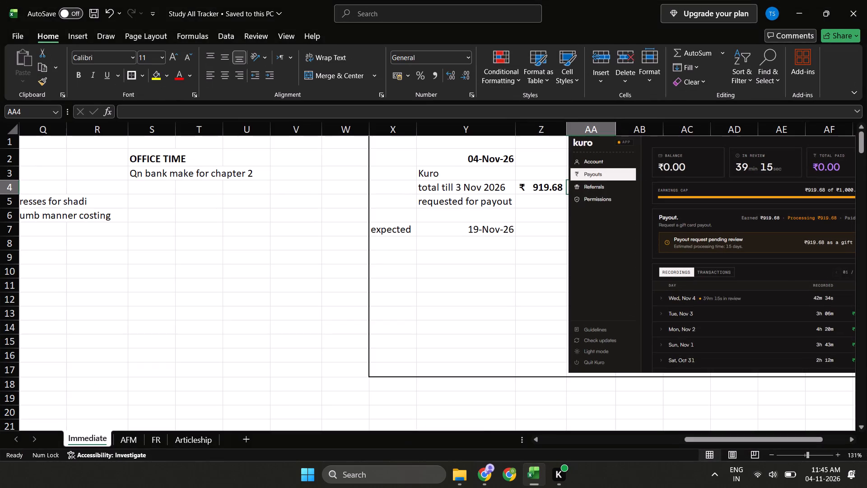
click(420, 283)
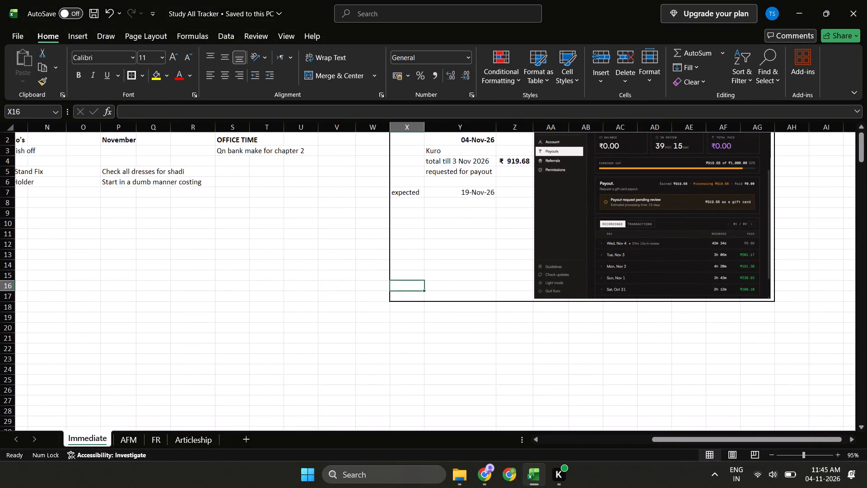
scroll(420, 283, right, 5)
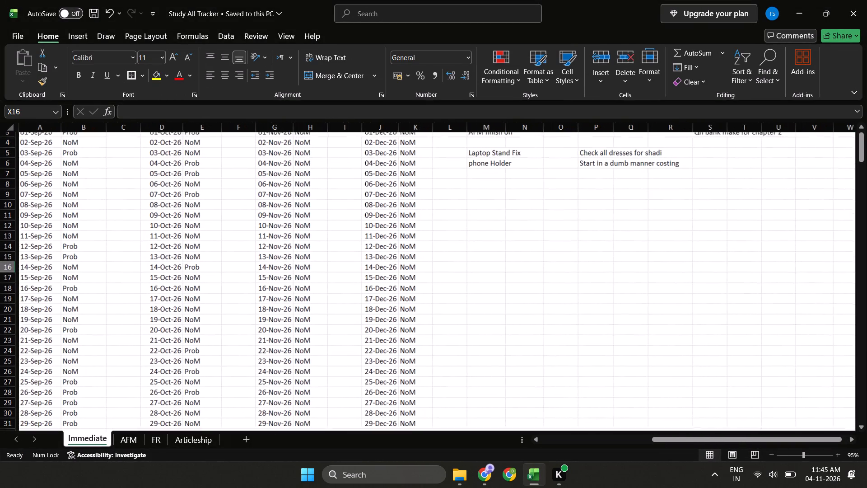
key(ctrl+s)
scroll(420, 283, up, 1)
scroll(420, 283, left, 4)
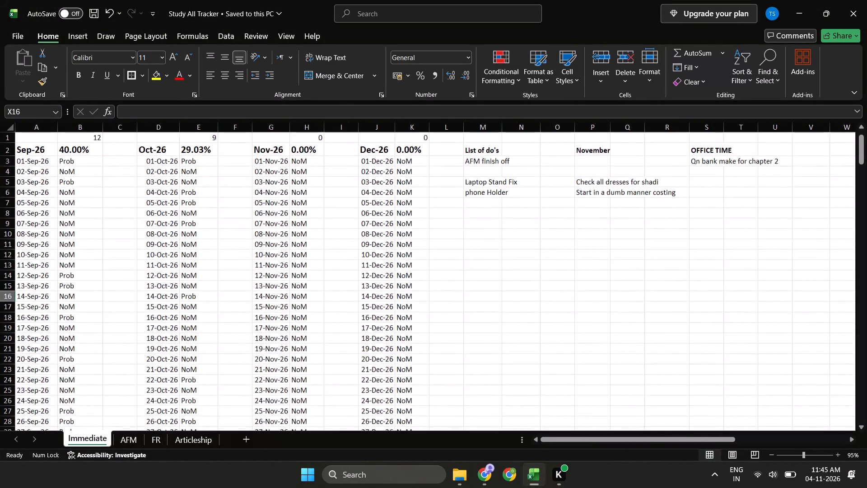
Close the Study All Tracker workbook window.
scroll(420, 283, left, 3)
scroll(420, 283, right, 1)
click(866, 0)
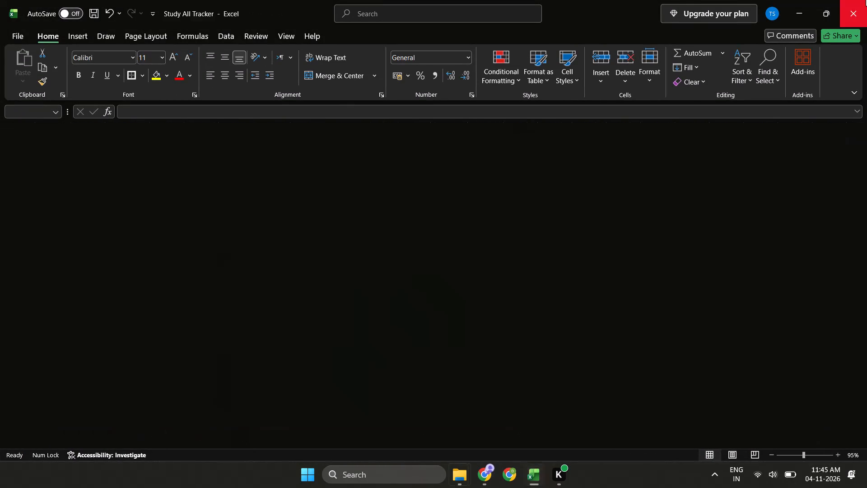
Switch to the AFM Player folder in File Explorer and select the Content Viewer application.
key(alt+Tab)
key(alt+Tab)
key(alt+Down)
key(alt+Right)
key(alt+Left)
key(alt+Left)
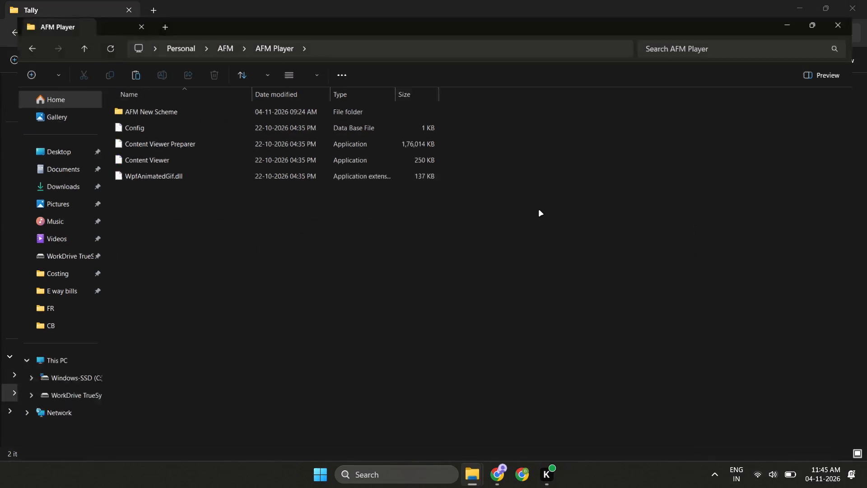
key(Down)
click(539, 211)
key(Down)
key(Down)
key(Up)
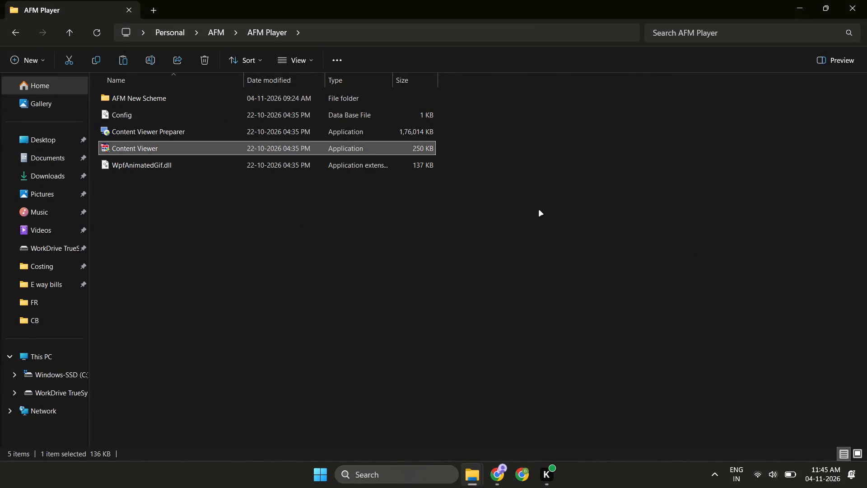
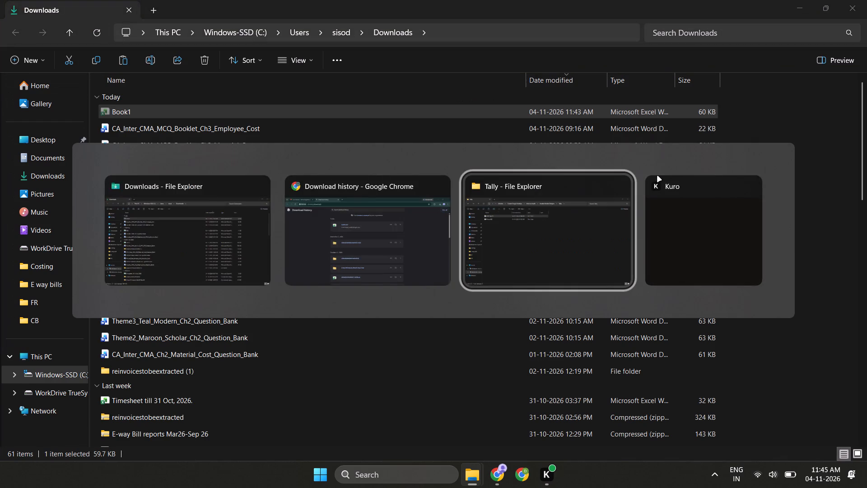
Switch to the Tally folder window in File Explorer and go back to the Koelle Mirelle Designs folder.
click(496, 253)
key(BackSpace)
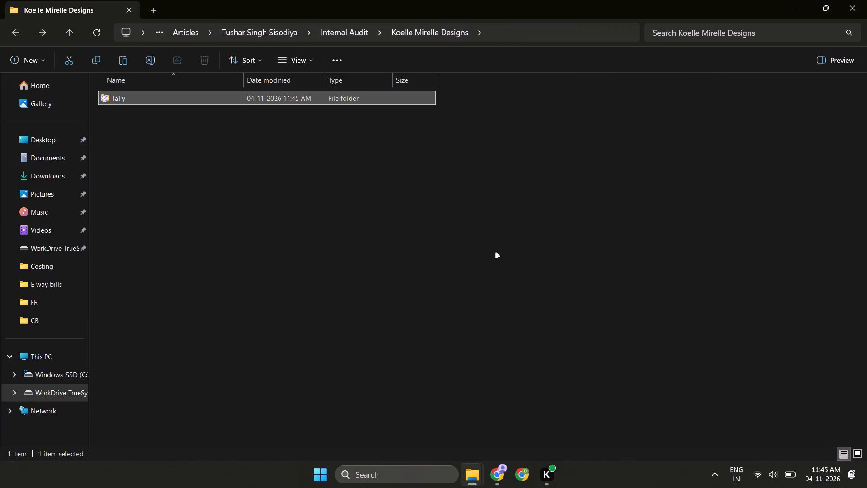
Open the Tally folder inside Koelle Mirelle Designs.
key(Return)
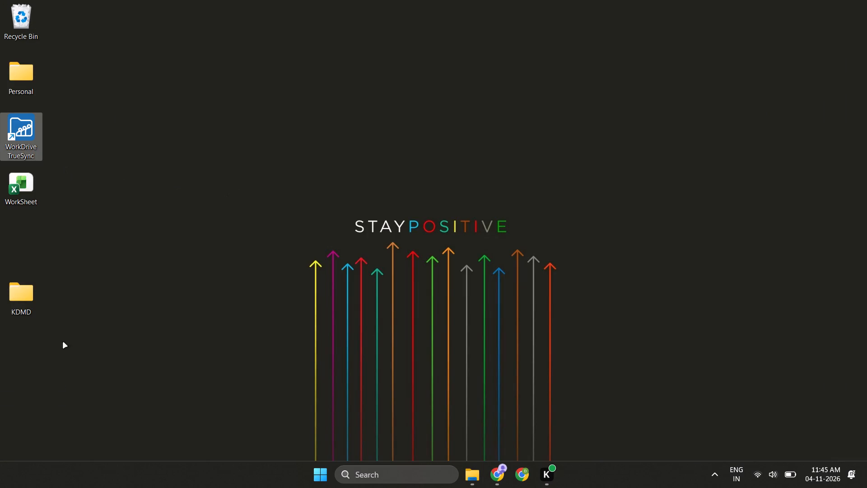
Open the KDMD folder on the desktop and create a new folder in it named Annexure working.
double_click(25, 294)
click(313, 276)
key(ctrl+shift+n)
key(shift+n)
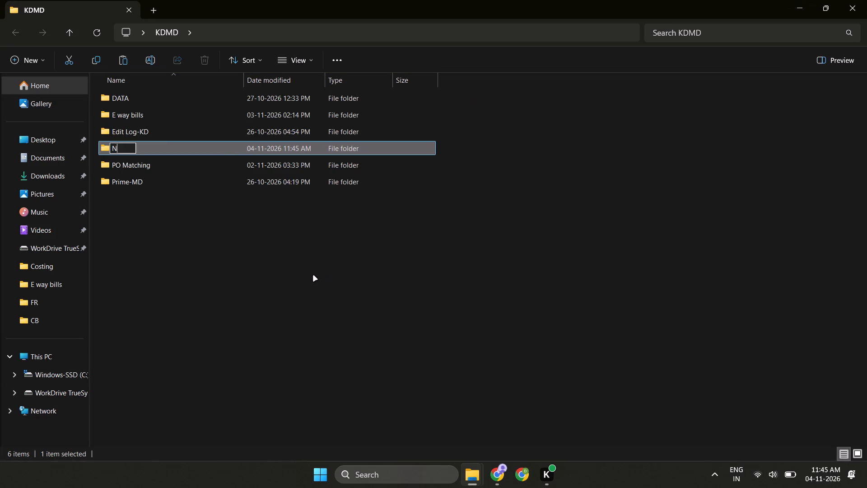
key(shift+BackSpace)
text(Annexure working)
key(Return)
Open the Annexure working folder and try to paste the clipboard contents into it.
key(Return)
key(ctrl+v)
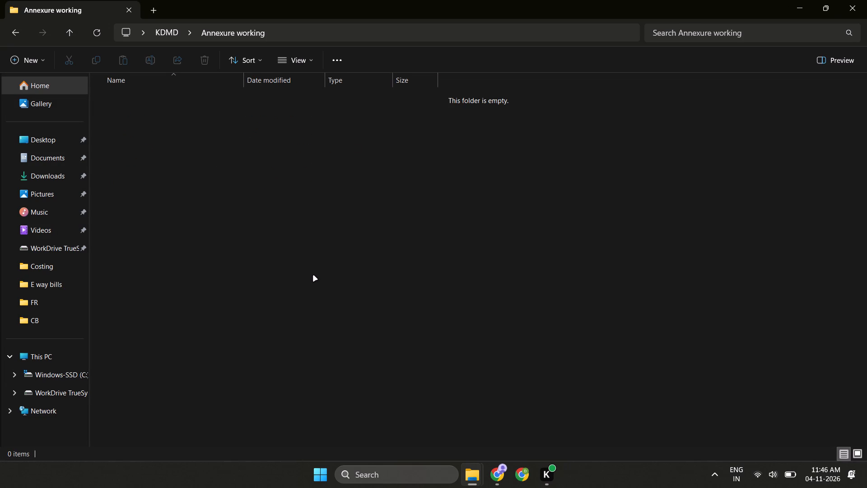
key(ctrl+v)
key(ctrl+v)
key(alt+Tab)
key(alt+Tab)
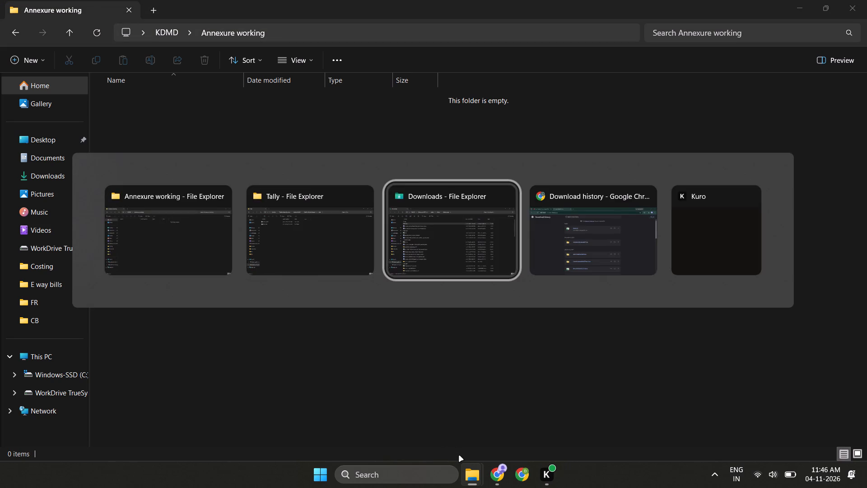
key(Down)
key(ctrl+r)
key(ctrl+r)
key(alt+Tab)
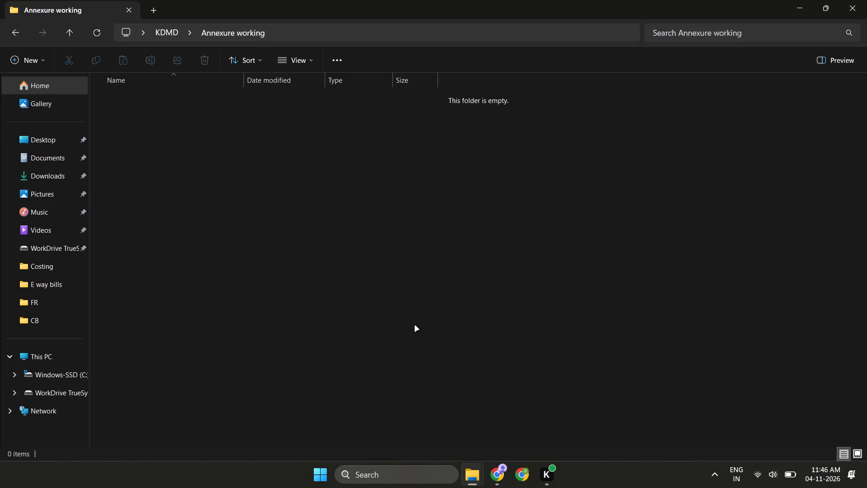
Move the Book1 workbook from KDMD into the Annexure working folder.
key(BackSpace)
key(Down)
key(Down)
key(Down)
key(Down)
key(Down)
key(Down)
key(ctrl+x)
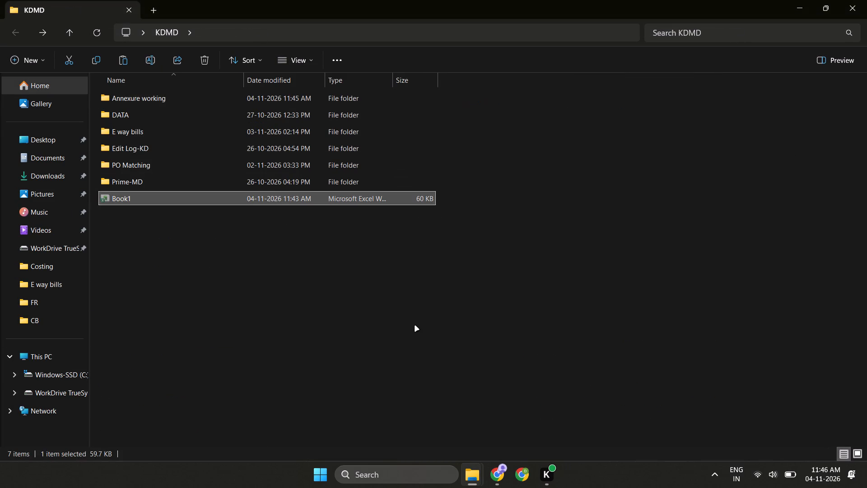
key(Up)
key(Up)
key(a)
key(Return)
key(ctrl+v)
Check the Book1 file's properties and open the workbook in Excel.
key(Down)
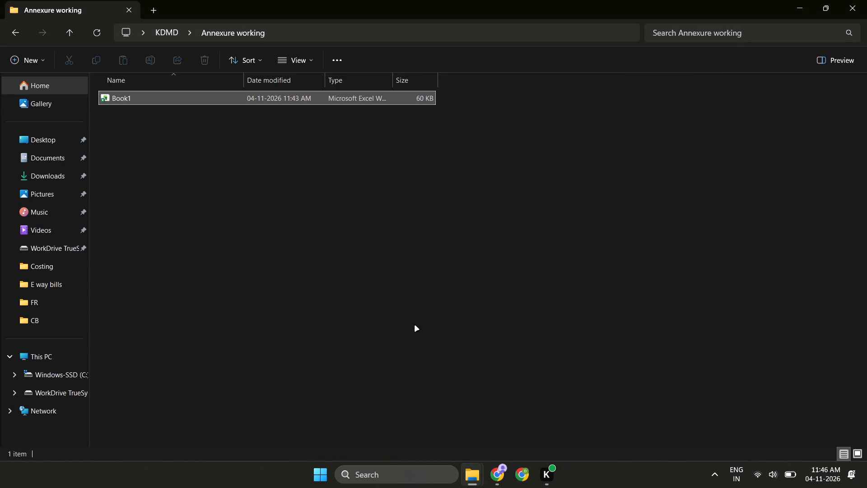
key(alt+Return)
key(Tab)
key(Tab)
key(Tab)
key(space)
key(Return)
key(Return)
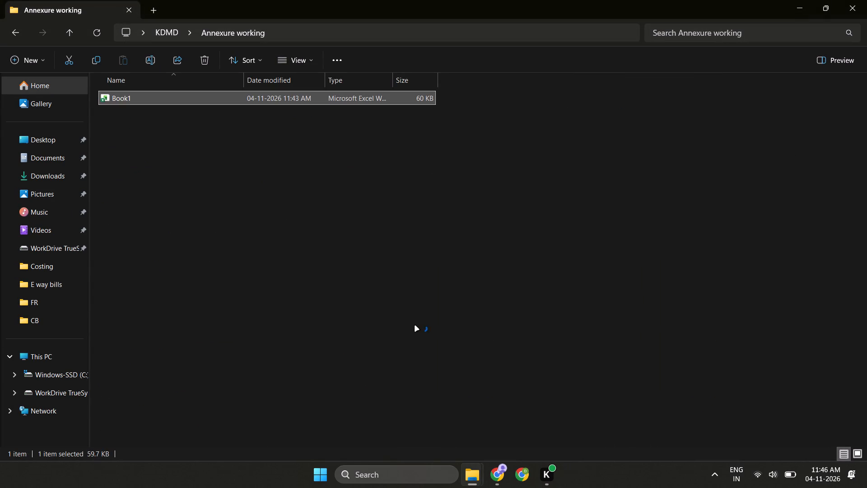
Examine the Sheet16 annexure on the invoice and e-way bill time gap, from its title to the last entry.
key(Down)
key(Down)
key(ctrl+Up)
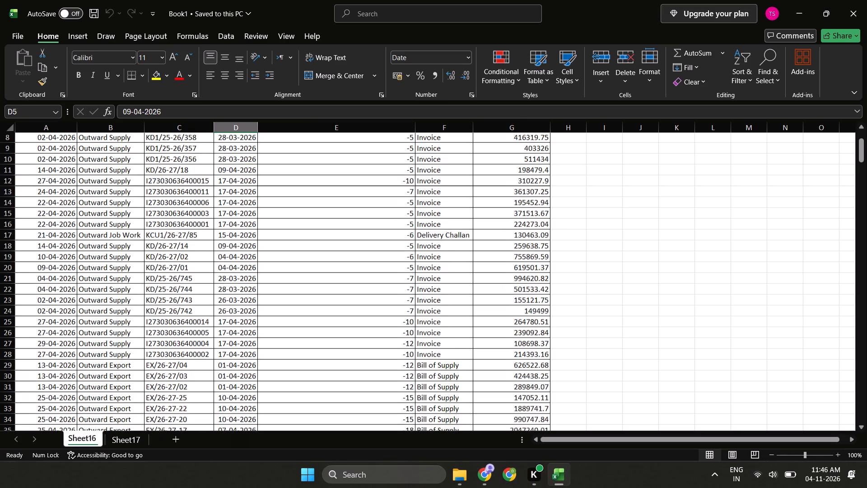
key(ctrl+Up)
key(Left)
key(Up)
key(Up)
key(ctrl+Up)
key(Down)
key(Down)
key(Up)
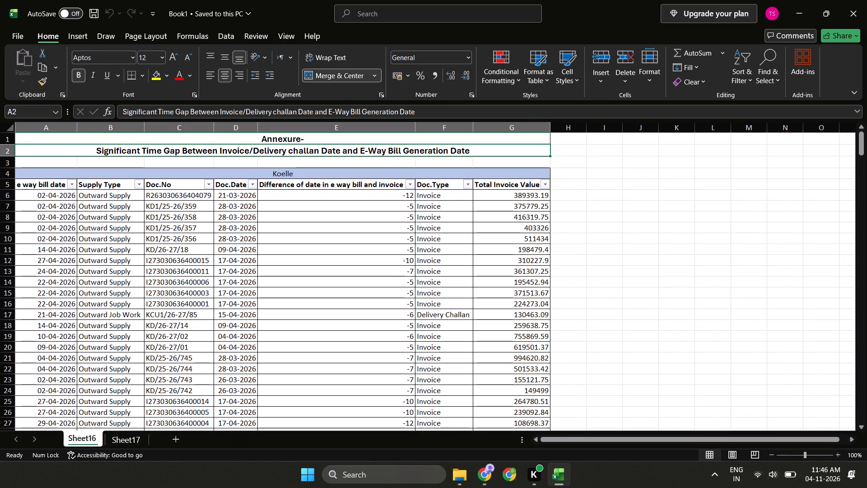
key(Down)
key(Down)
key(Down)
key(Down)
key(Down)
key(Down)
key(Down)
key(Up)
key(Up)
key(Up)
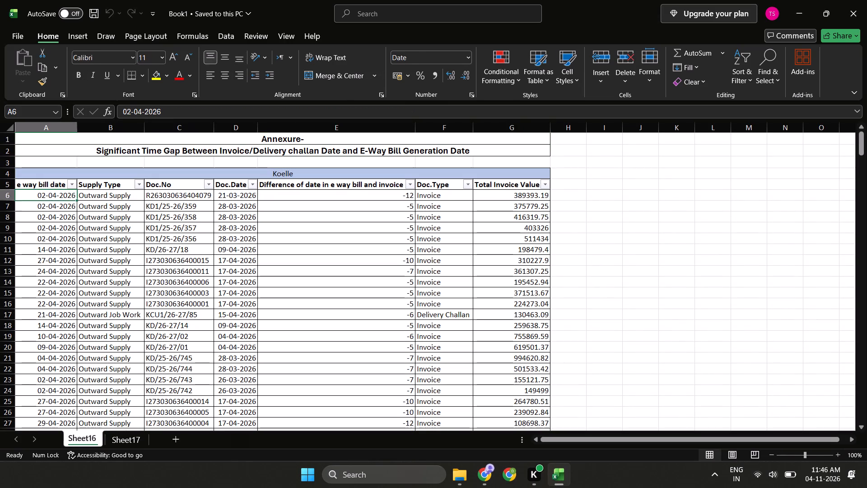
key(Up)
key(Up)
key(Down)
key(Down)
key(Down)
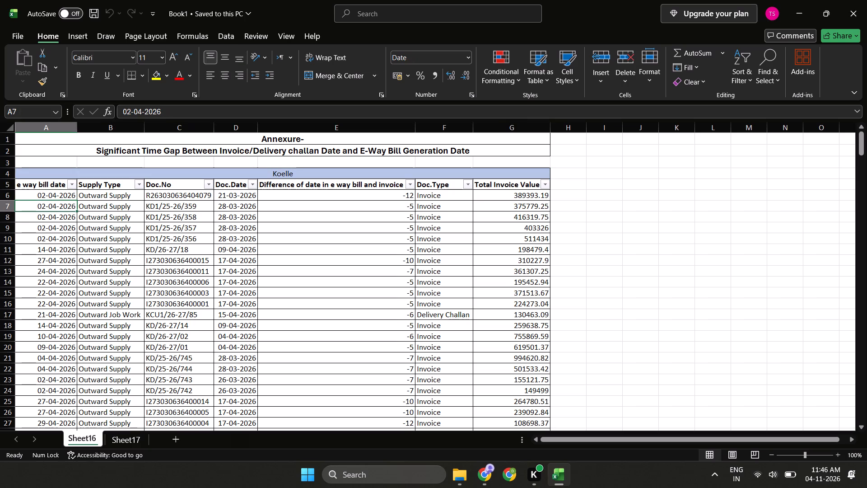
key(ctrl+Down)
key(Down)
key(Down)
key(Down)
key(Up)
key(Up)
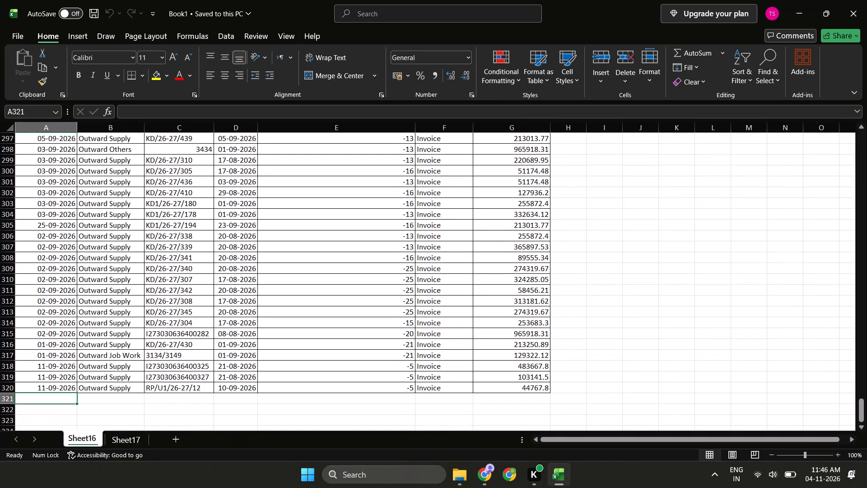
key(ctrl+Up)
key(ctrl+Up)
Examine the title, headings and first entries of the premature sales recognition annexure on Sheet17.
key(ctrl+Page_Down)
key(Right)
key(Left)
key(Up)
key(Right)
key(Up)
key(Left)
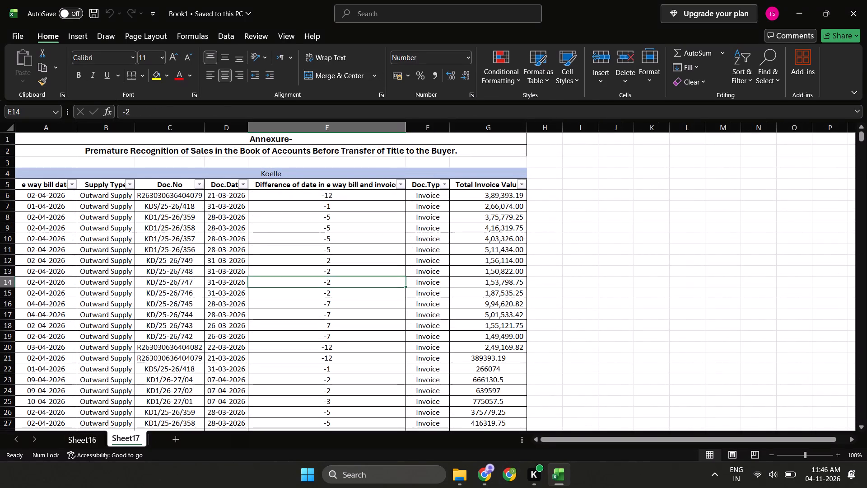
key(Up)
key(Left)
key(Left)
key(Up)
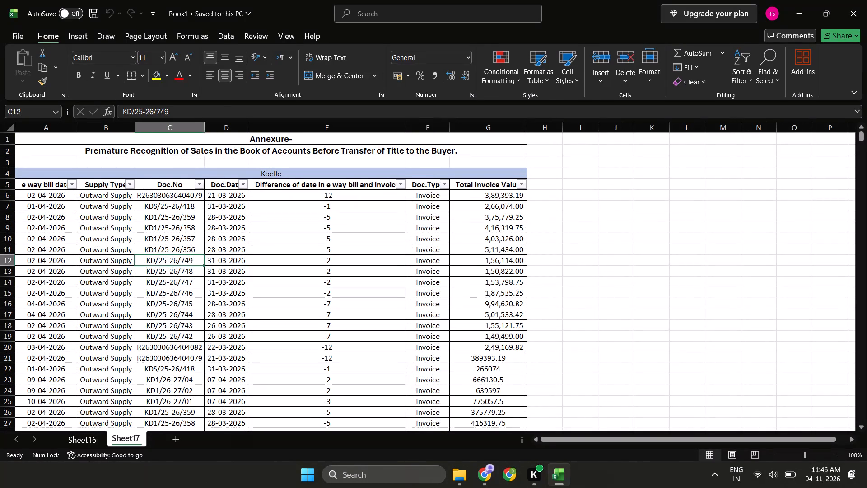
key(Left)
key(Up)
key(Up)
key(Left)
key(Up)
key(Up)
key(Up)
key(Up)
key(Up)
key(Down)
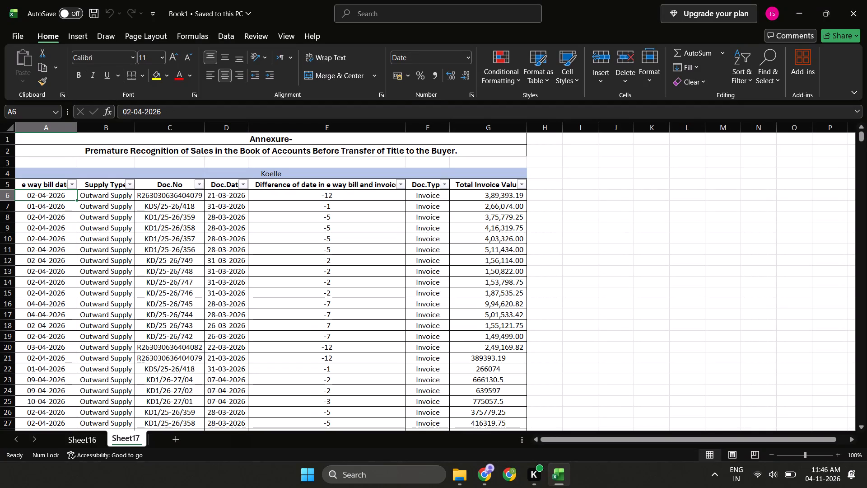
key(ctrl+Up)
Compare the column headings on Sheet16 with the Sheet17 annexure, reviewing Sheet17 down to its last entry.
key(ctrl+Page_Up)
key(Up)
key(Left)
key(Right)
key(Down)
key(Down)
key(ctrl+Page_Down)
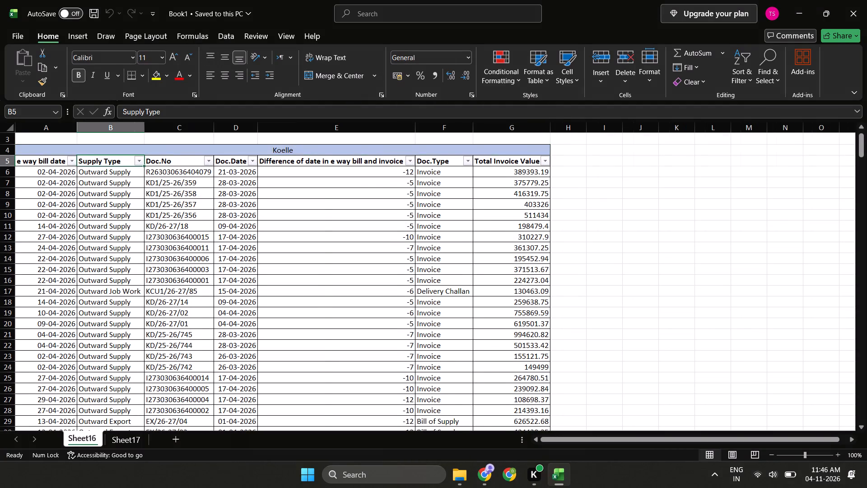
key(Right)
key(Left)
key(Up)
key(Down)
key(Right)
key(Down)
key(Down)
key(Left)
key(ctrl+Down)
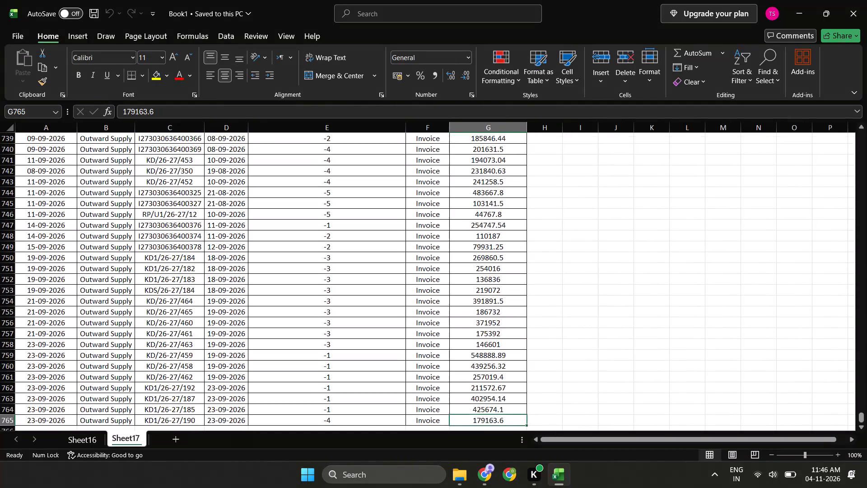
key(Up)
key(Left)
key(ctrl+Up)
key(ctrl+Up)
key(ctrl+Left)
key(Left)
key(Down)
key(Down)
key(Left)
key(Down)
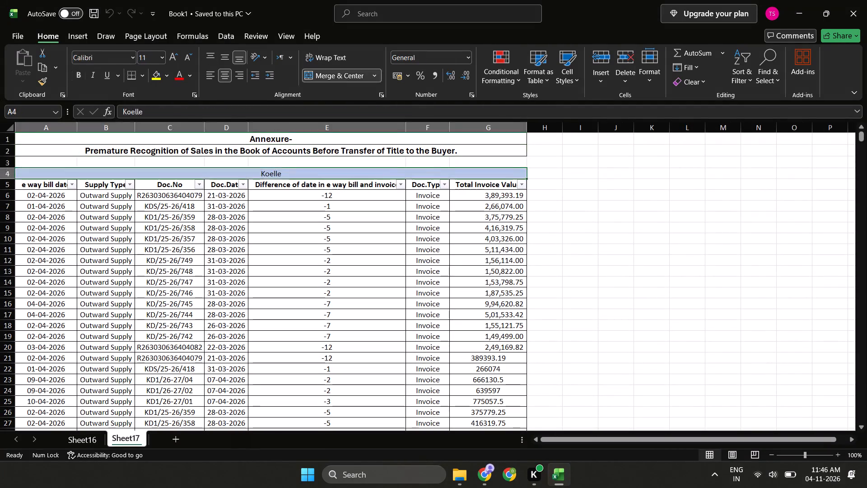
Select all e way bill date entries on Sheet17 and then on Sheet16 to check how many there are.
key(Down)
key(Down)
key(ctrl+shift+Down)
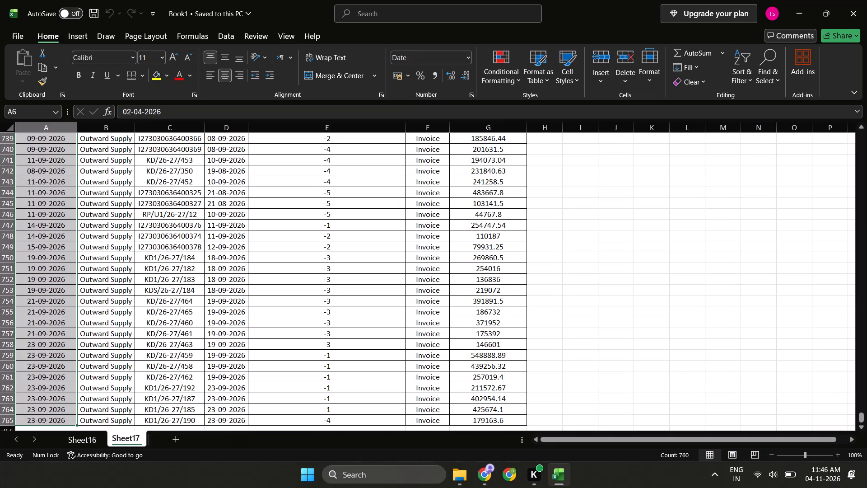
key(ctrl+shift+plus)
key(ctrl+Page_Up)
key(Left)
key(Left)
key(Down)
key(ctrl+shift+Down)
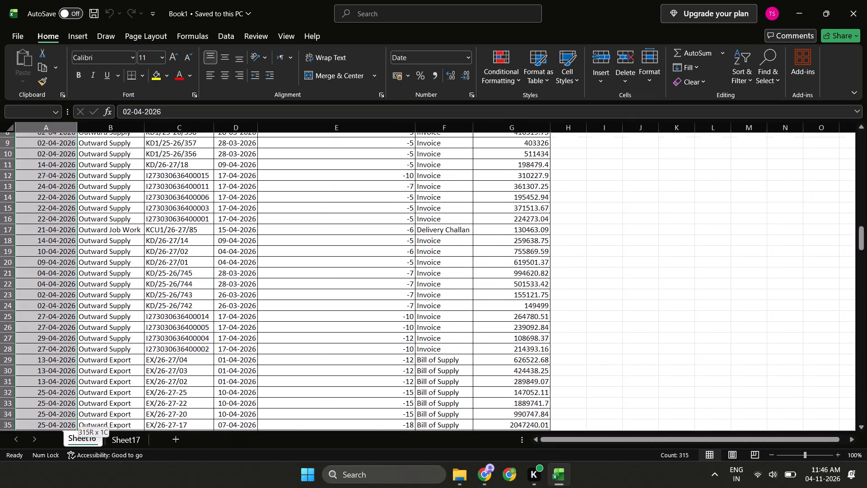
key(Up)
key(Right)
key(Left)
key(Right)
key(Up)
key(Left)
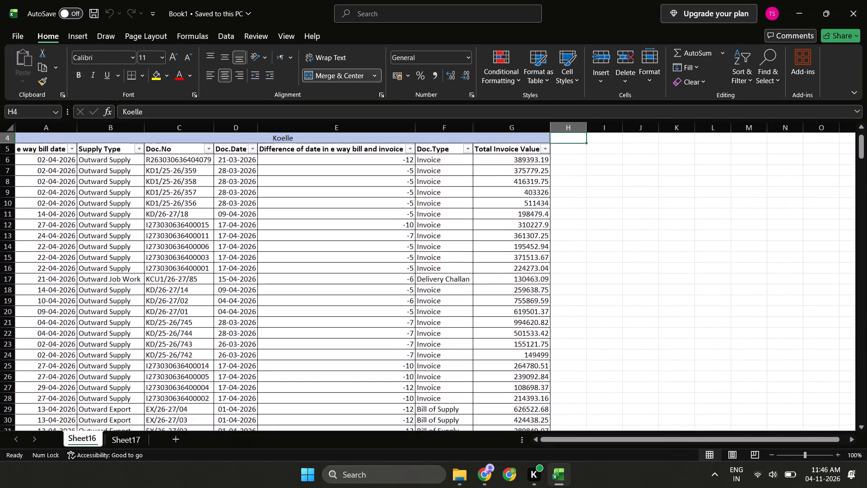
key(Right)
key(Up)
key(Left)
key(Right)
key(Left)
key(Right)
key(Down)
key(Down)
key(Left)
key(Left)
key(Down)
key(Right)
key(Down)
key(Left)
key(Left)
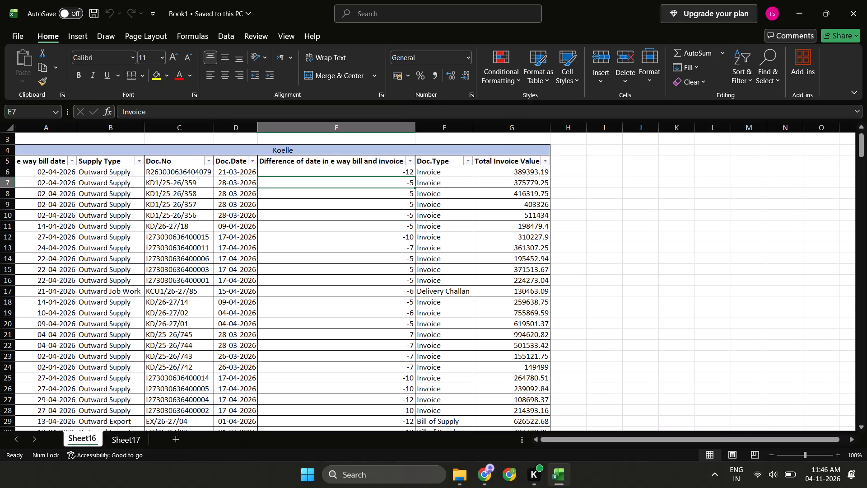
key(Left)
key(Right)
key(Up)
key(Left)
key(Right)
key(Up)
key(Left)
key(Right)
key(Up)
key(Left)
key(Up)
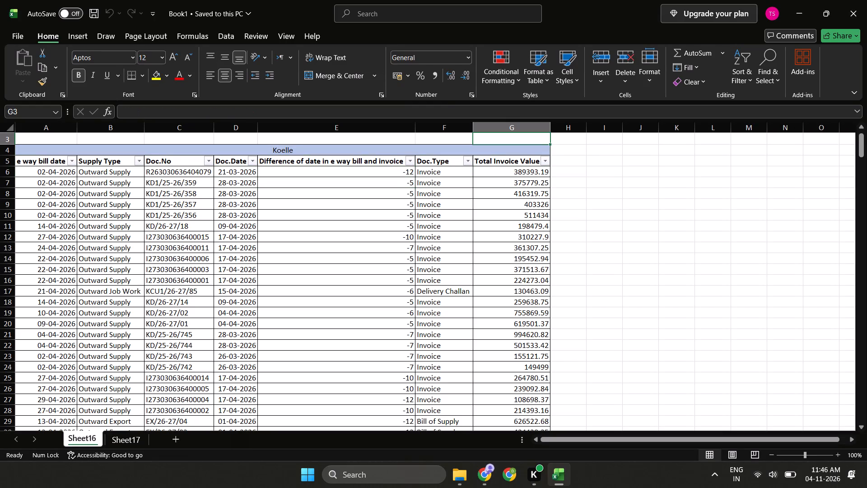
Rename Sheet16 as KD1.
double_click(93, 444)
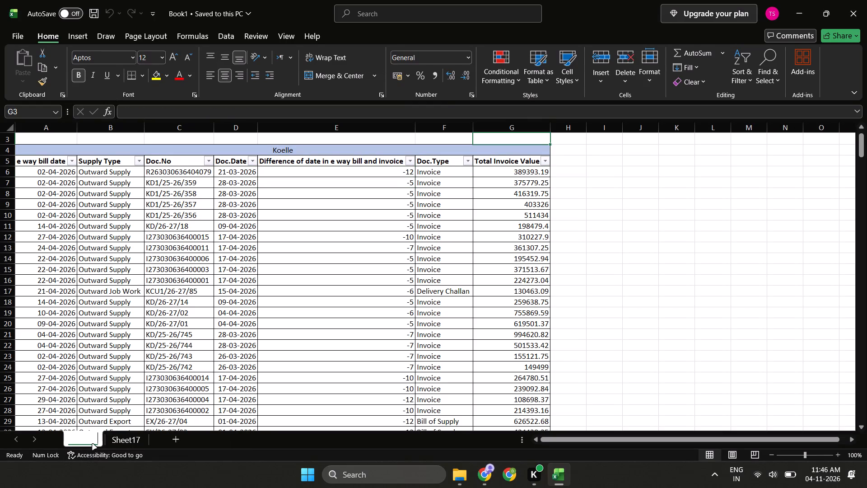
text(LD)
key(BackSpace)
key(BackSpace)
text(KD1)
key(Return)
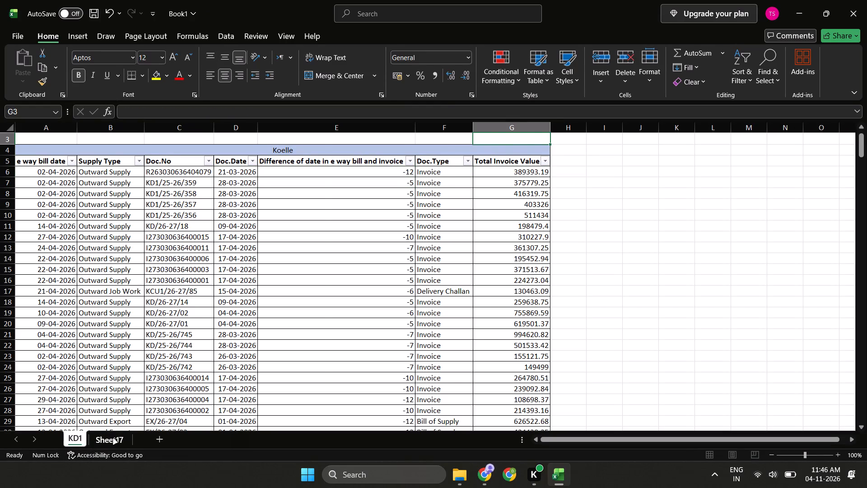
Rename Sheet17 as KD2.
double_click(113, 439)
text(KD)
key(space)
key(BackSpace)
key(2)
key(Return)
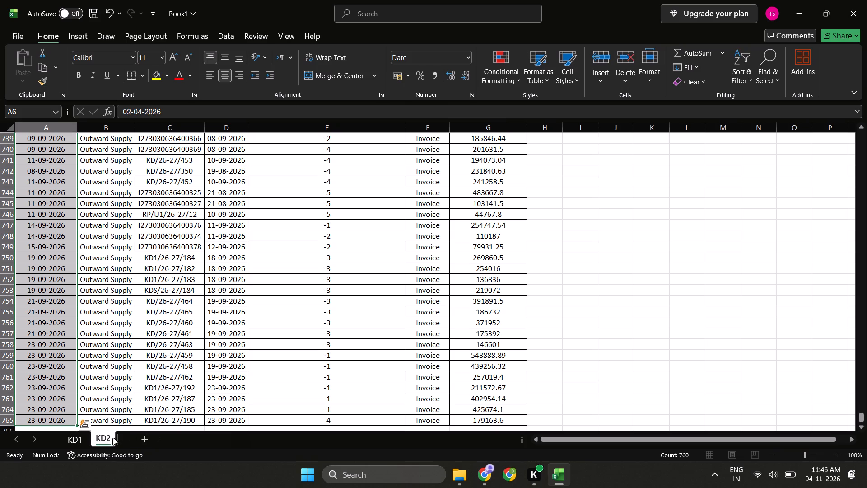
Add a new sheet after KD2 and name it MD1.
click(145, 434)
key(shift+m)
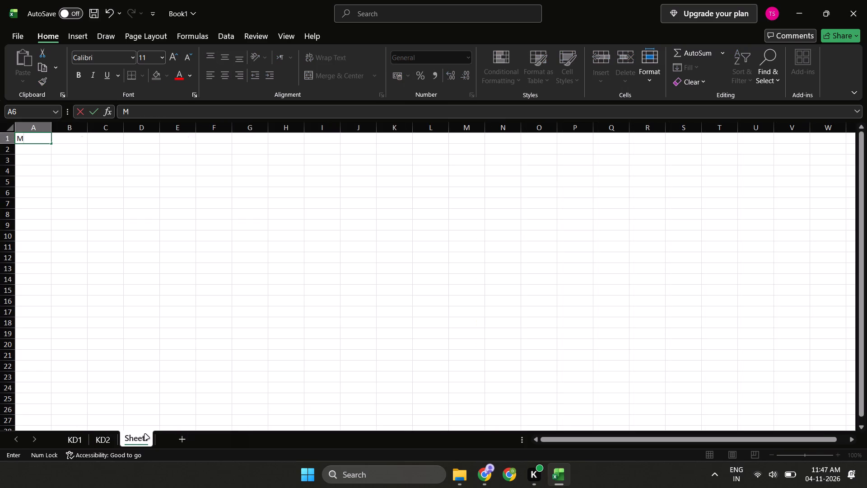
click(145, 434)
text(MD)
click(145, 434)
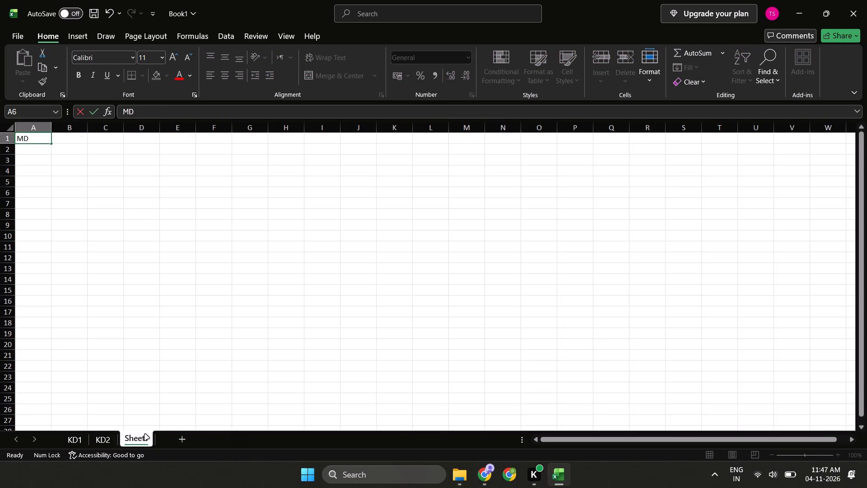
double_click(145, 434)
key(shift+m)
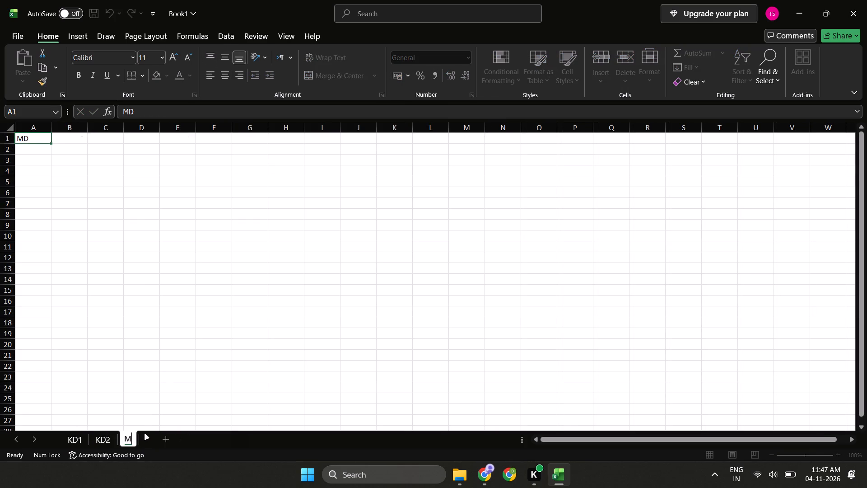
text(D1)
key(Return)
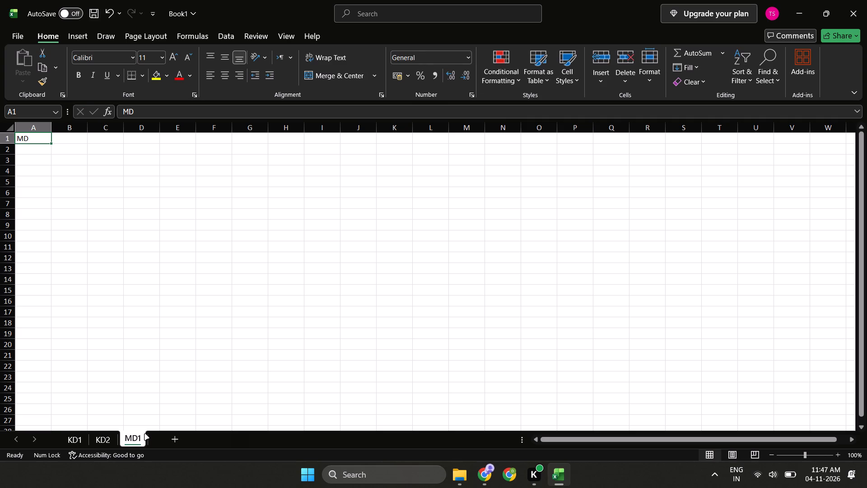
Return to the KD1 sheet and view the annexure title at its top.
key(ctrl+Page_Up)
key(ctrl+Page_Up)
key(Left)
key(Right)
key(Left)
key(Up)
key(Left)
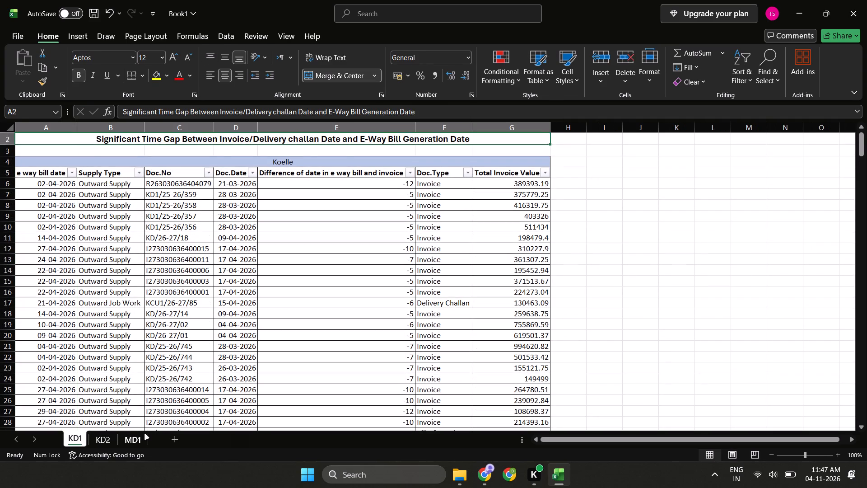
key(Up)
key(Up)
key(Up)
Switch to File Explorer and close the Downloads folder window.
key(alt+Tab)
key(alt+Right)
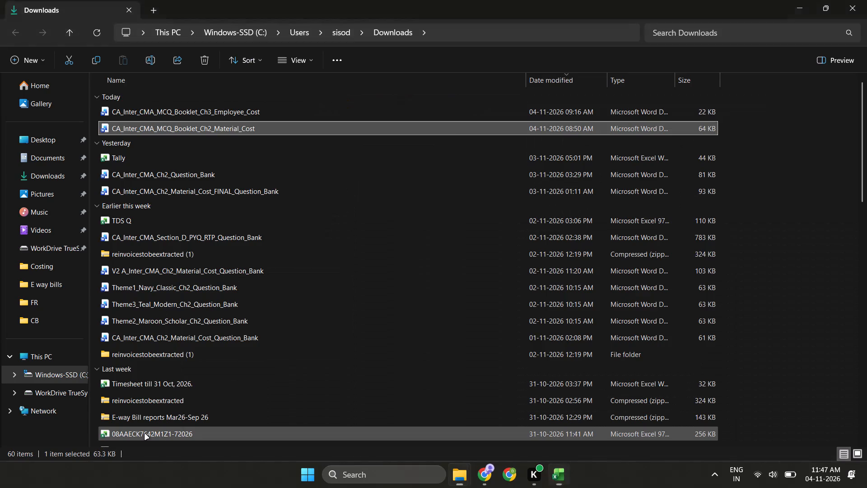
key(ctrl+w)
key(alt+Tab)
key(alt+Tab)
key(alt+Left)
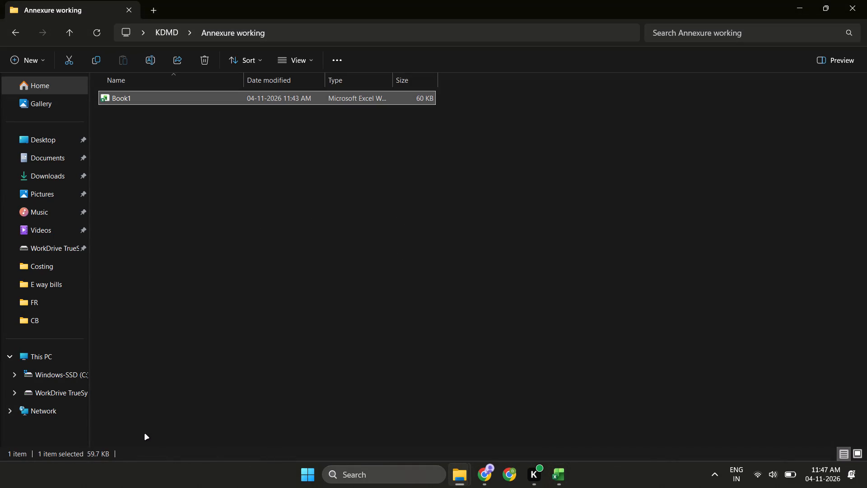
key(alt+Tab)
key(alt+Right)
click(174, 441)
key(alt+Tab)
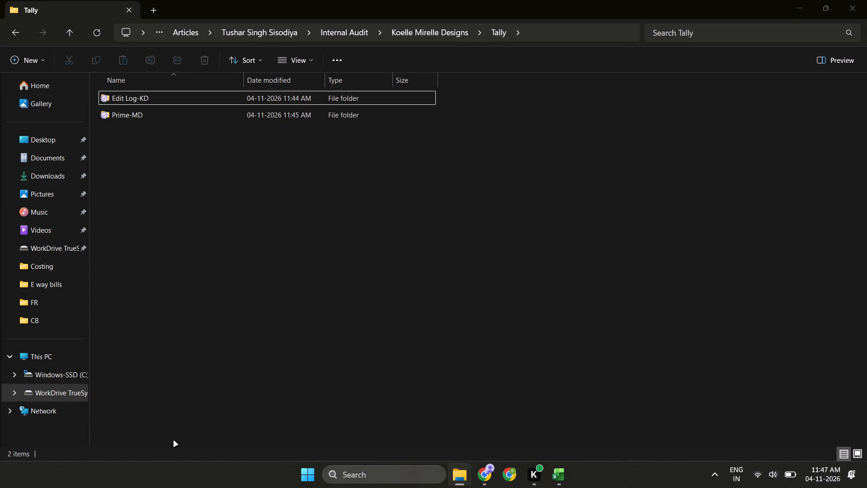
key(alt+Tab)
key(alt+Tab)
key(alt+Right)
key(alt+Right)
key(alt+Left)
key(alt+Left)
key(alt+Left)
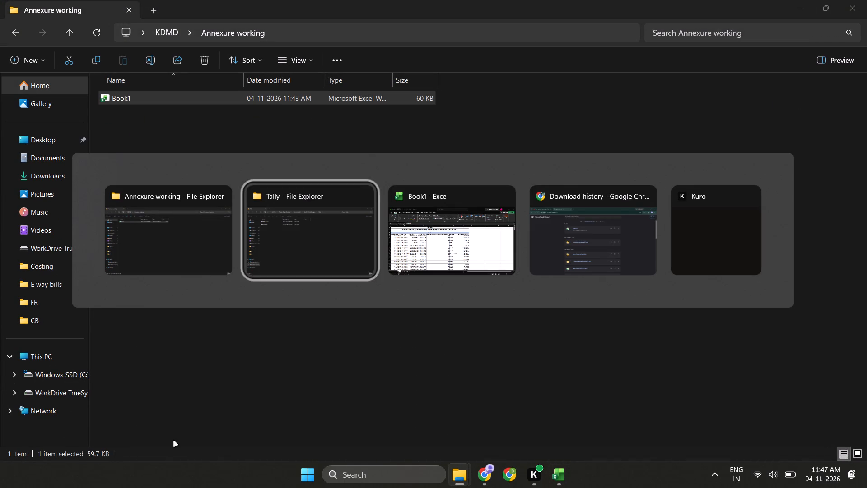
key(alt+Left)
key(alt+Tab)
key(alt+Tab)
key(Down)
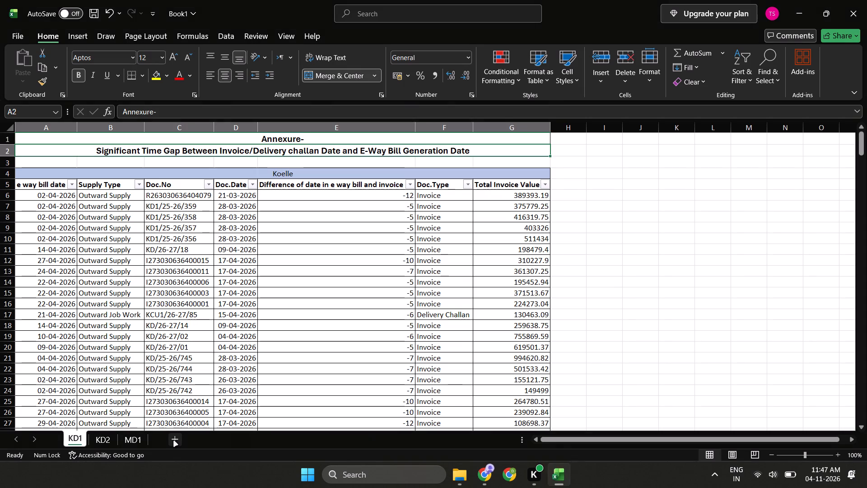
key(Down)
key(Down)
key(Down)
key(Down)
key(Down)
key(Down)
Switch to File Explorer and close the Tally folder window.
key(alt+Tab)
key(alt+Tab)
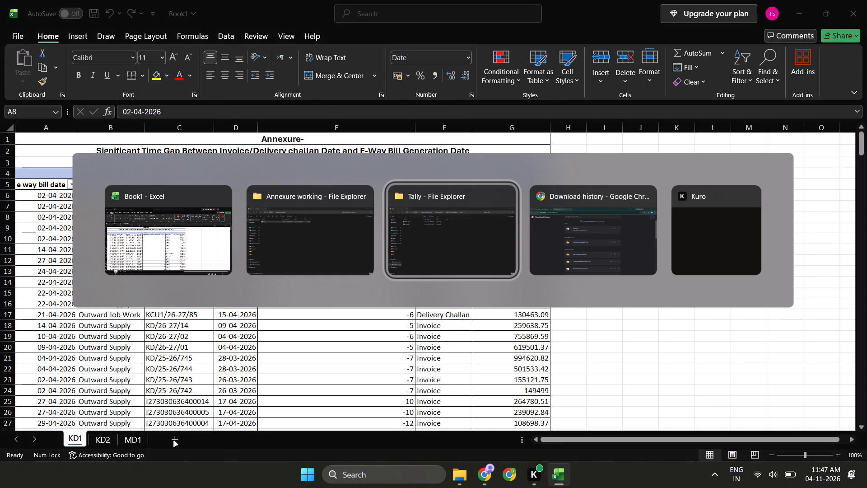
key(alt+Left)
key(alt+Tab)
key(alt+Tab)
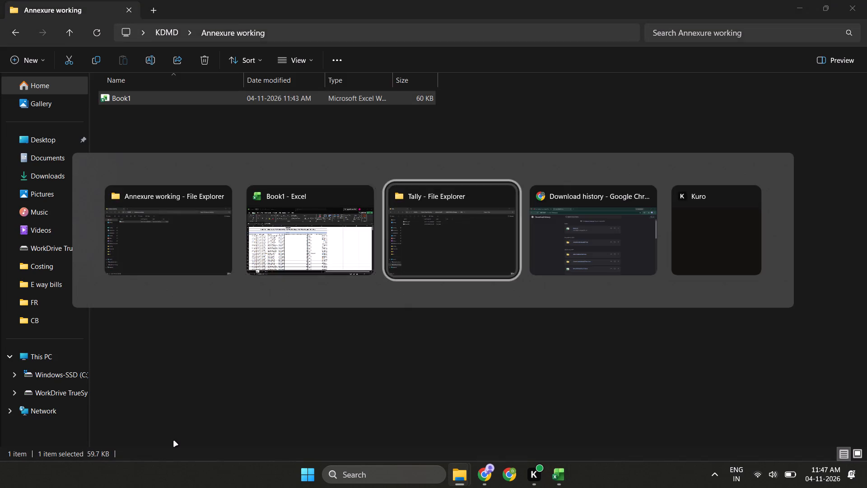
key(BackSpace)
key(ctrl+w)
Open the KDMD folder from the desktop and go into its E way bills folder.
key(alt+Tab)
key(alt+Tab)
key(alt+Tab)
key(alt+Left)
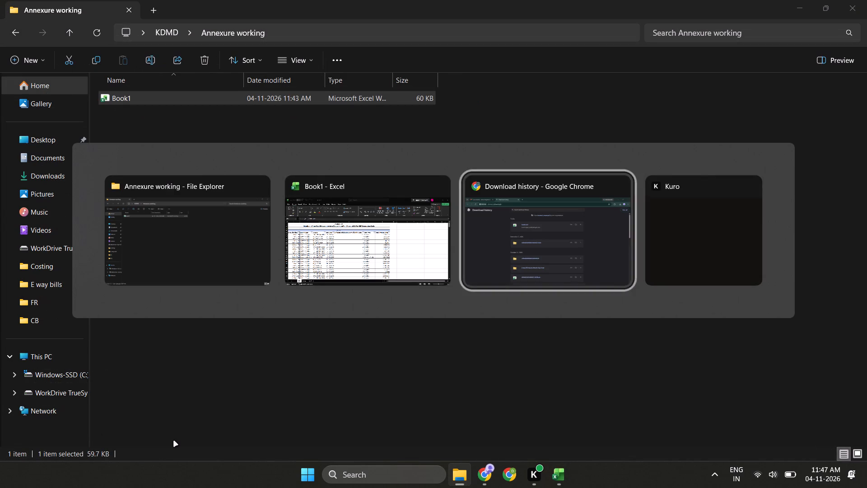
key(alt+Left)
key(alt+Right)
scroll(174, 441, up, 8)
key(Down)
key(Up)
key(Up)
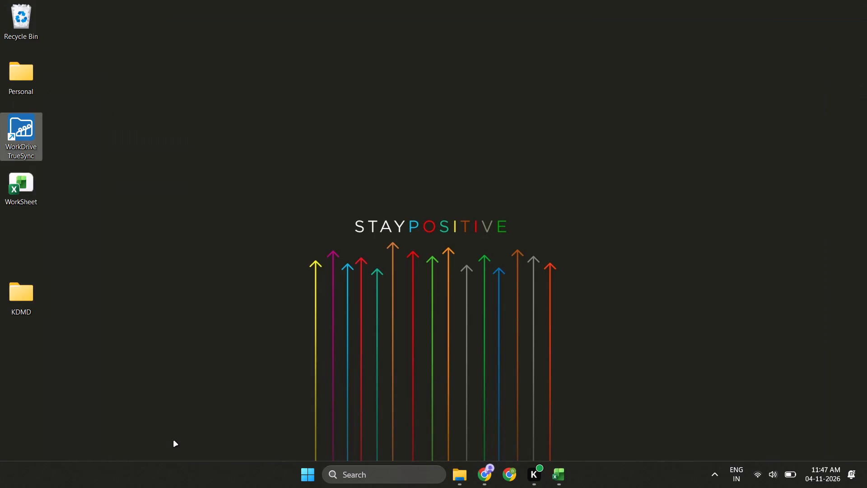
key(Down)
key(Down)
key(Down)
key(Return)
key(Down)
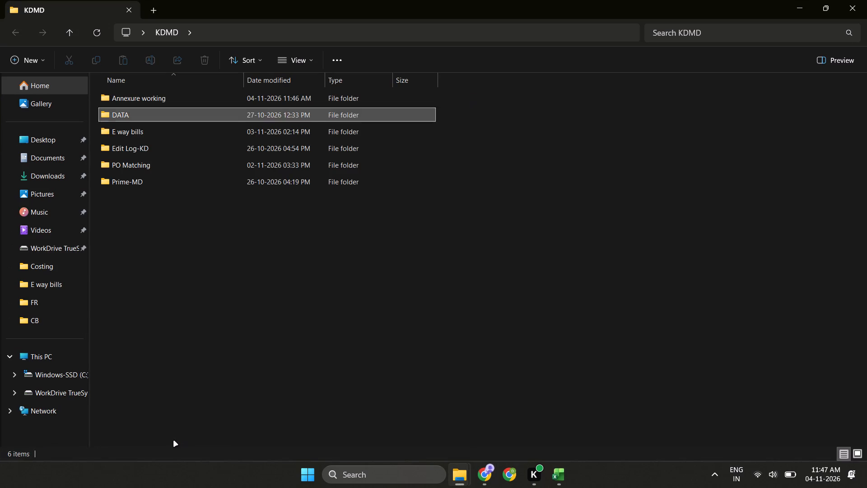
key(Down)
key(Up)
key(Down)
key(Return)
key(BackSpace)
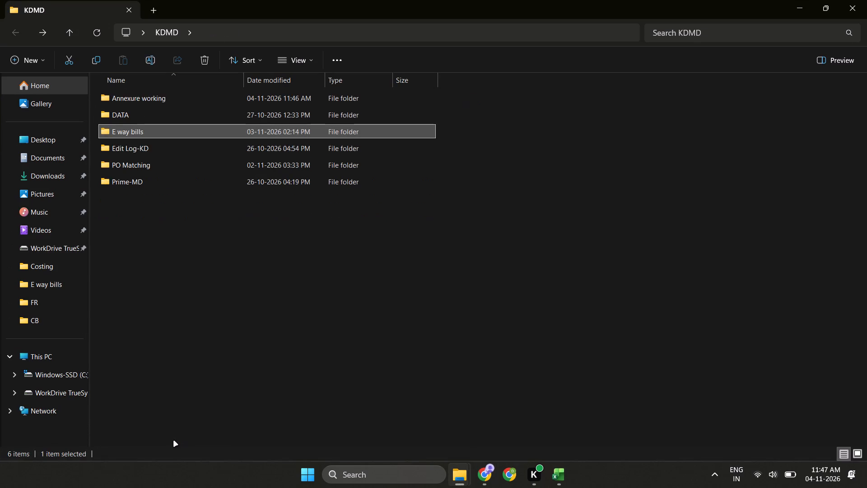
key(Return)
Open the workbook E-way bill & PO required - Koelle from the E way bills folder.
key(Down)
key(Down)
key(Down)
key(Down)
key(Down)
key(Down)
key(Up)
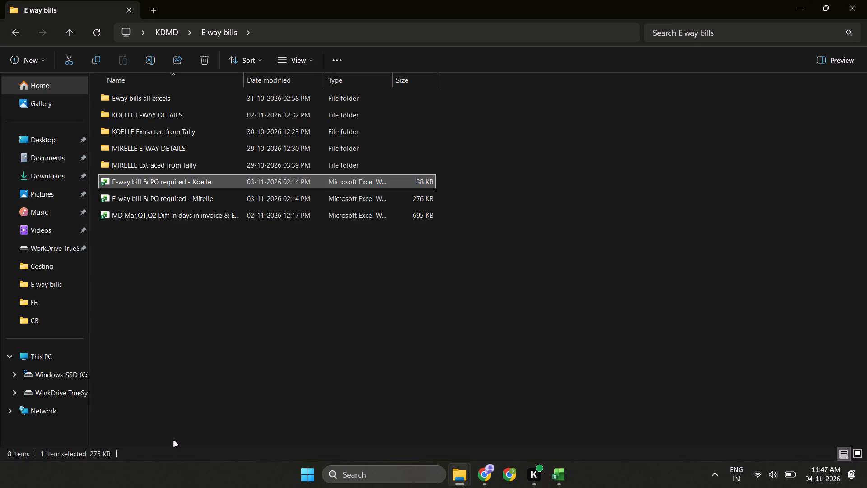
key(Return)
key(Down)
key(Return)
key(alt+Tab)
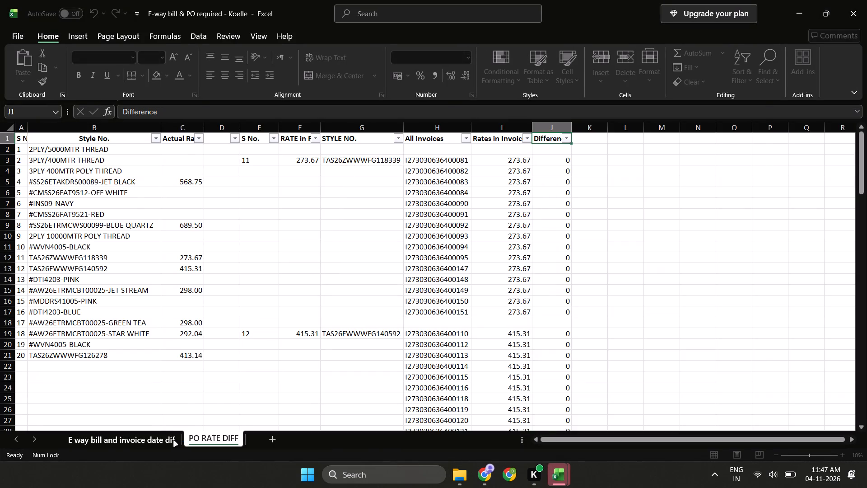
key(Down)
Open the workbook E-way bill & PO required - Mirelle from the E way bills folder.
key(alt+Tab)
key(alt+Tab)
key(Down)
key(Up)
key(Return)
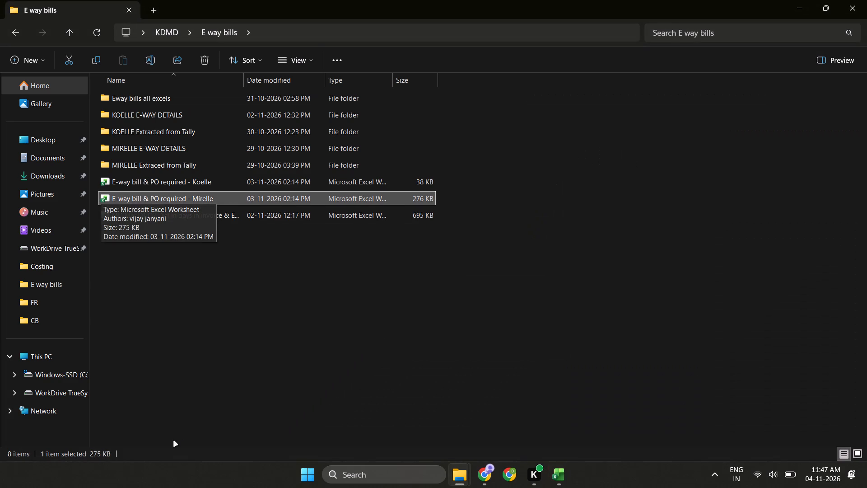
key(Return)
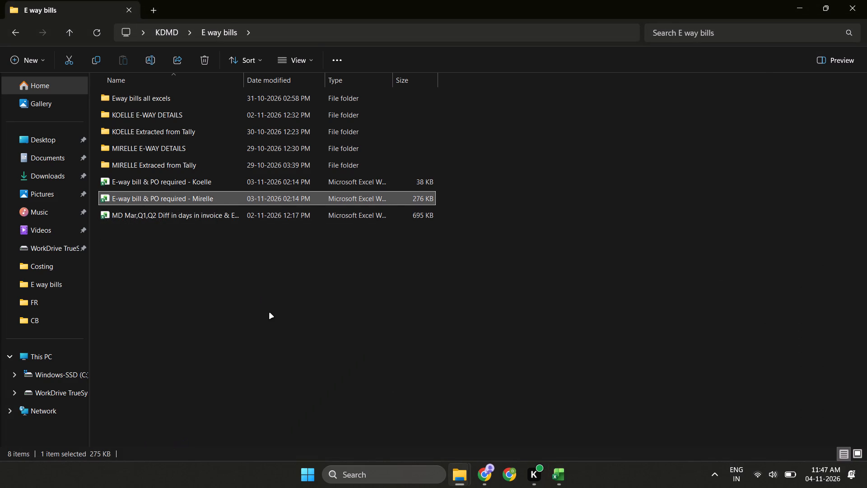
click(270, 313)
key(alt+Tab)
key(alt+Tab)
key(alt+Down)
key(alt+Left)
key(alt+Up)
key(alt+Left)
key(alt+Right)
key(alt+Right)
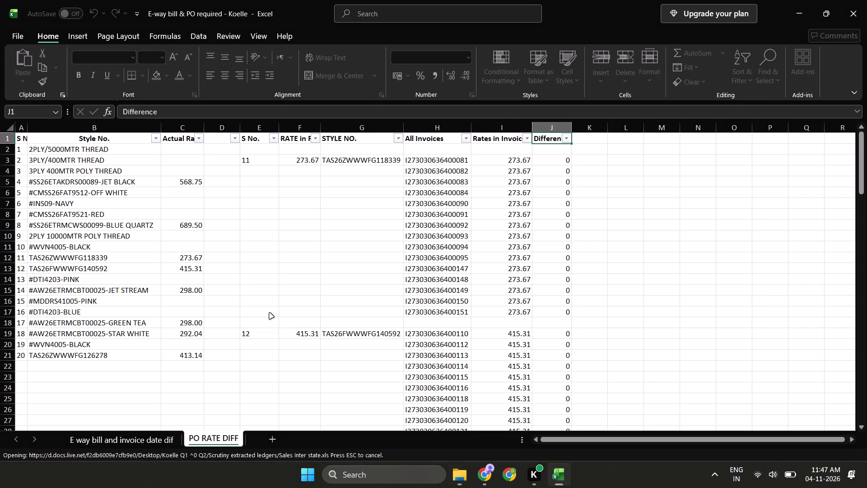
key(alt+Tab)
key(Up)
key(Down)
key(Return)
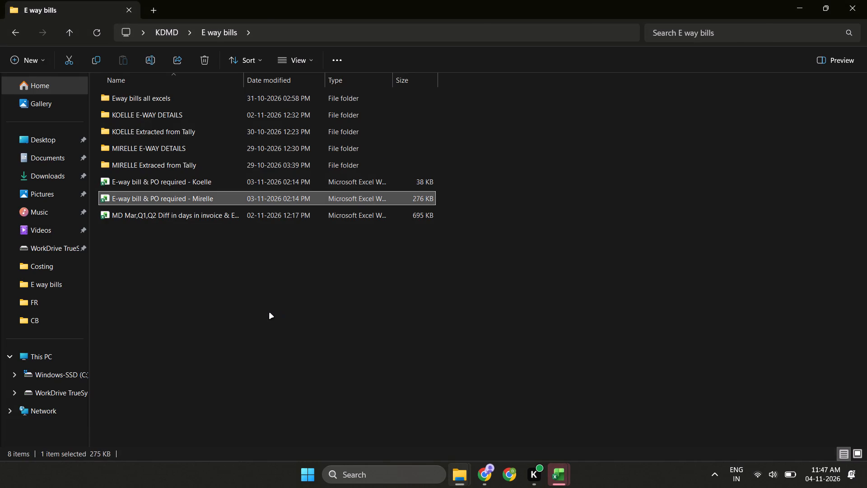
key(alt+Tab)
key(alt+Tab)
key(alt+Down)
key(alt+Right)
key(alt+Left)
key(alt+Left)
key(alt+Up)
Switch to the Annexure working folder window in File Explorer.
key(alt+Tab)
key(alt+Right)
key(alt+Down)
key(alt+Tab)
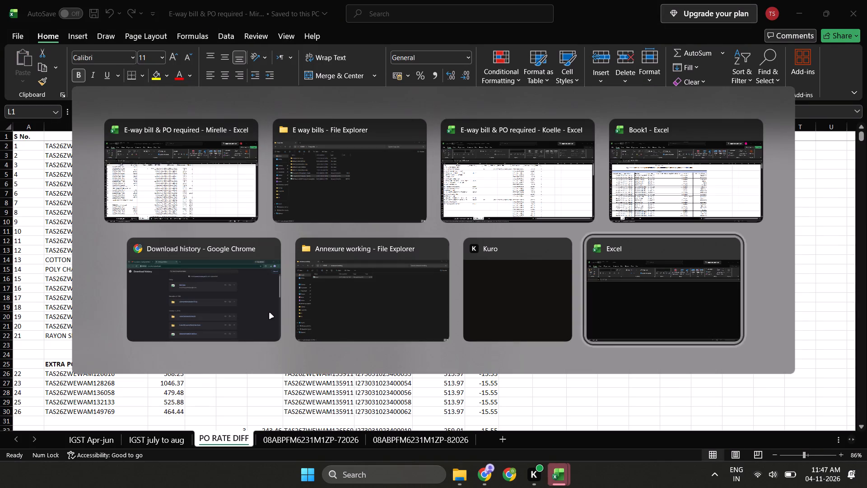
key(alt+Right)
key(alt+Right)
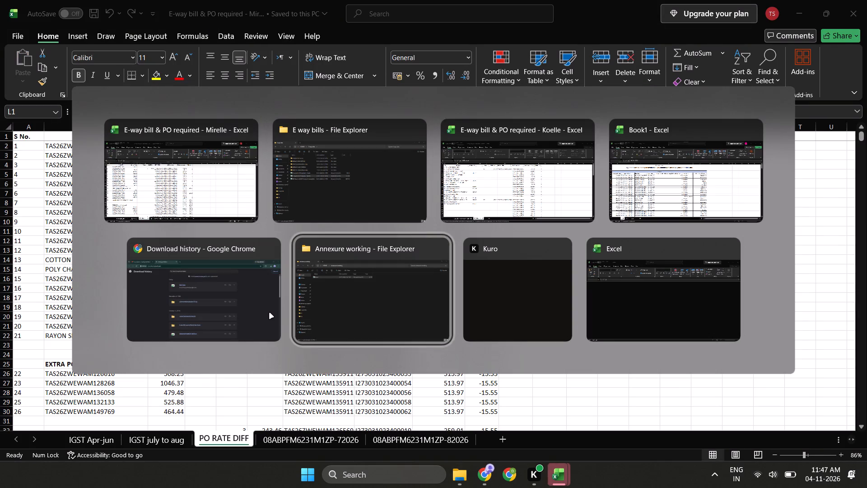
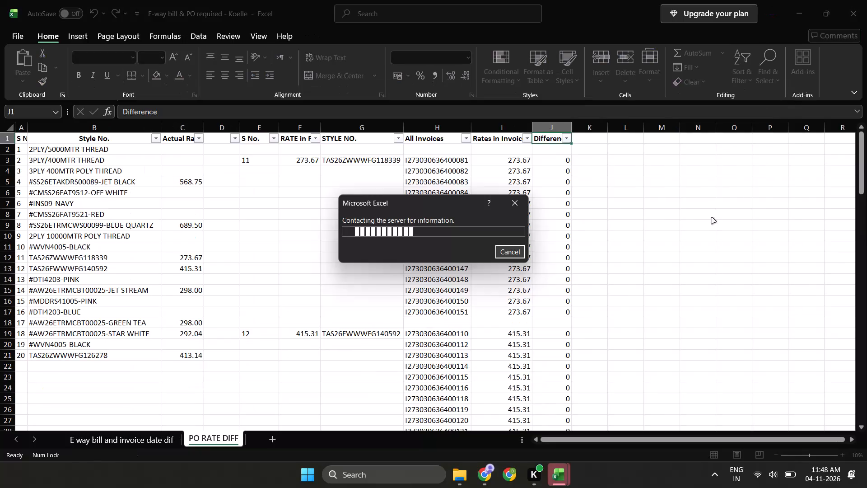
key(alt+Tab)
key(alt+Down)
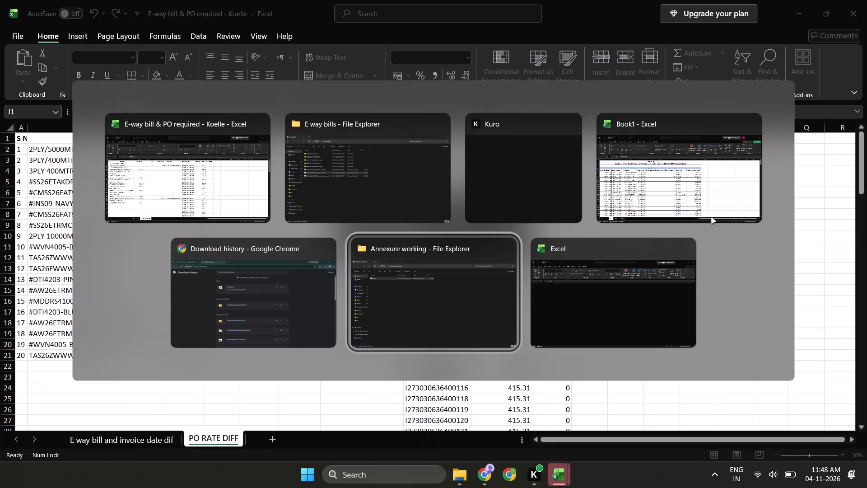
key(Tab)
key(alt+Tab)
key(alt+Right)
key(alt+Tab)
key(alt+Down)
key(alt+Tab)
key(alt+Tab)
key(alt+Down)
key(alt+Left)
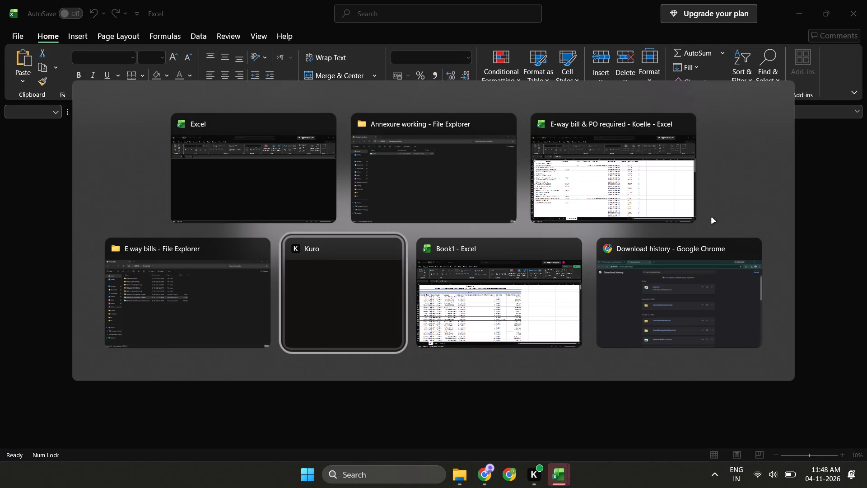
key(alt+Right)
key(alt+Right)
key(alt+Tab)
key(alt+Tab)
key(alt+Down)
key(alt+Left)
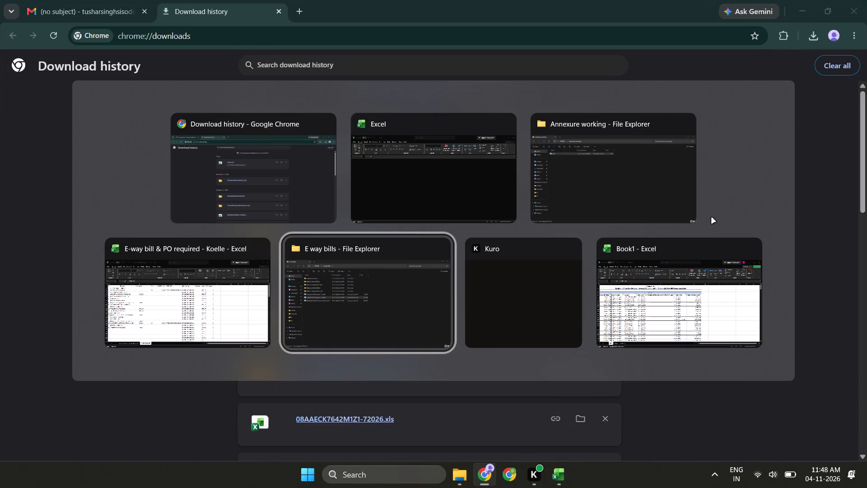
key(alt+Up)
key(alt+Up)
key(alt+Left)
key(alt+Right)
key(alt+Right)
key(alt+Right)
Cancel the locked-file prompt for the Mirelle workbook and close the empty Excel window.
click(866, 0)
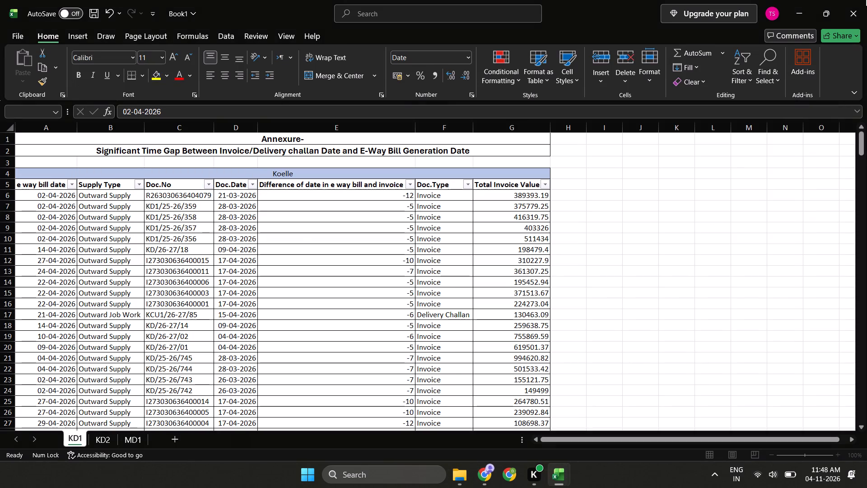
key(alt+Tab)
key(alt+Tab)
key(alt+Left)
key(alt+Right)
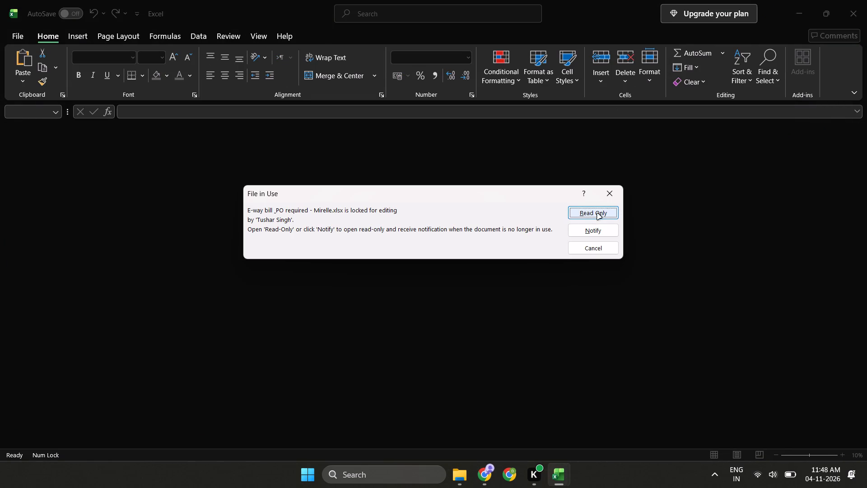
click(604, 244)
click(866, 0)
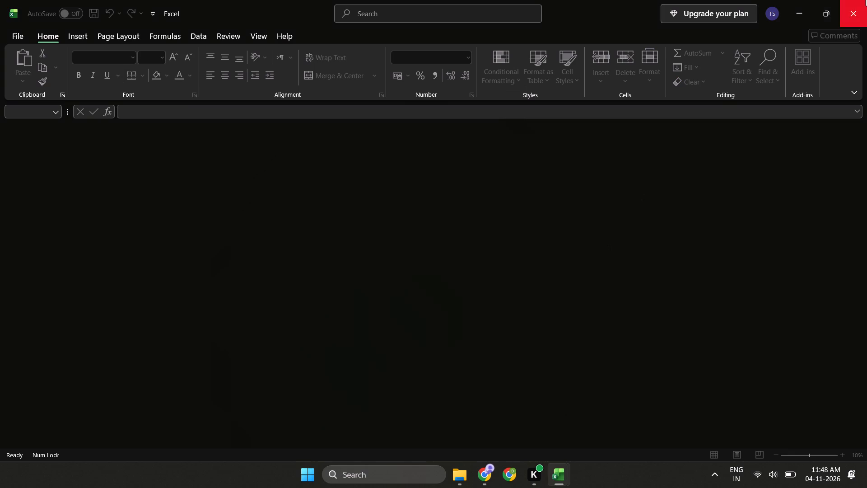
Cancel the pending server contact and close the Book1 workbook without saving its changes.
key(alt+Tab)
key(alt+Left)
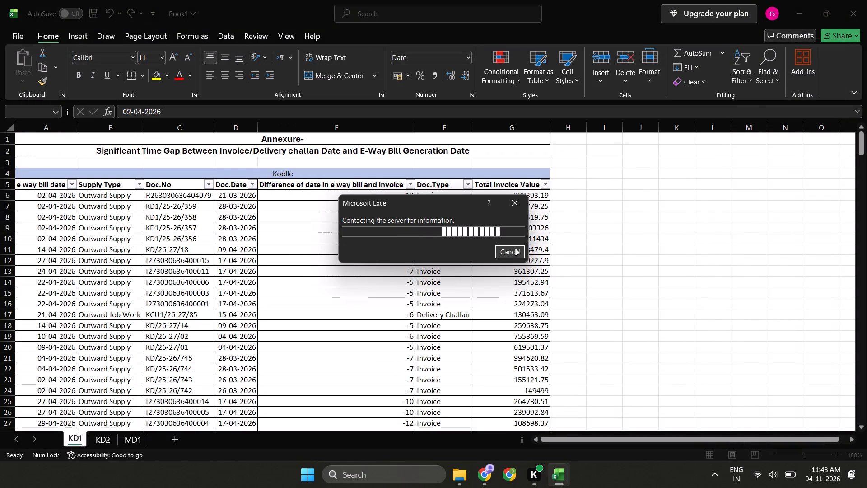
click(516, 249)
click(866, 0)
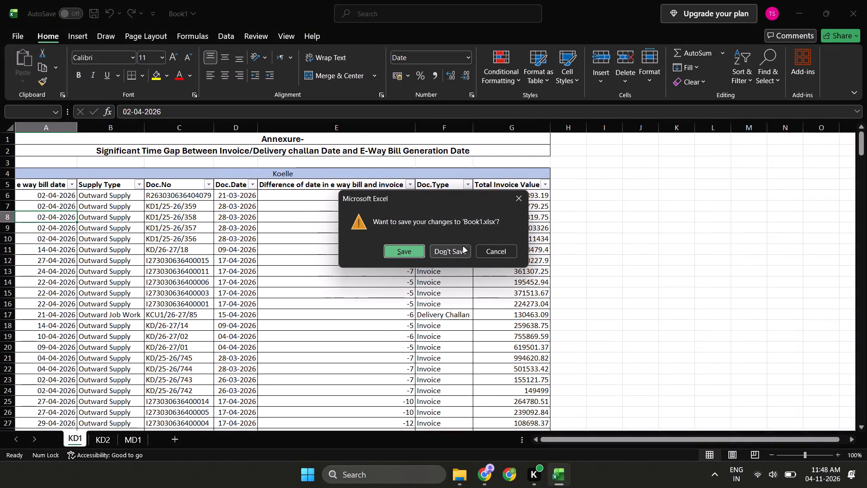
click(452, 251)
Close the E-way bill & PO required - Koelle workbook without saving its changes.
key(alt+Tab)
key(alt+Tab)
key(alt+Left)
key(alt+Left)
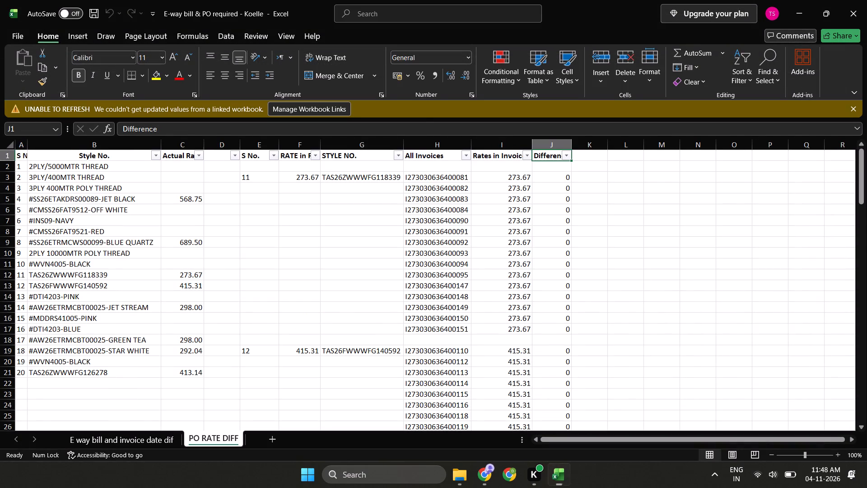
click(866, 0)
click(454, 252)
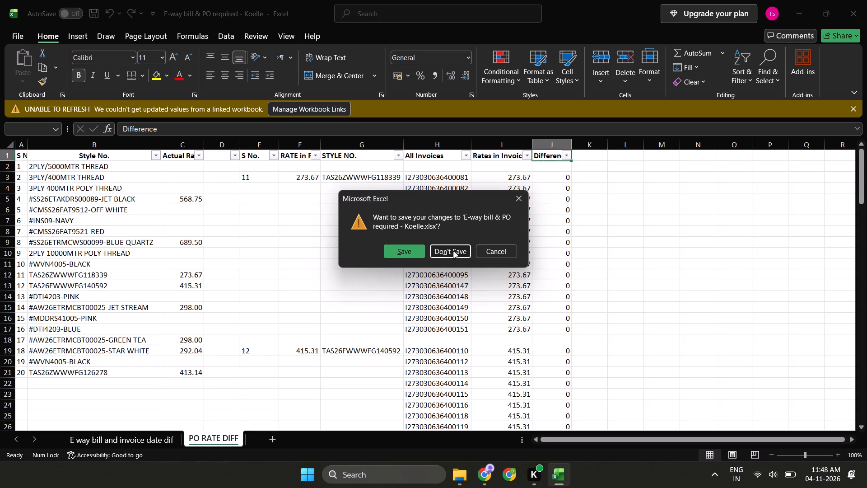
Switch to Chrome and close the Download history page.
key(alt+Tab)
key(alt+Tab)
key(alt+Left)
key(alt+Right)
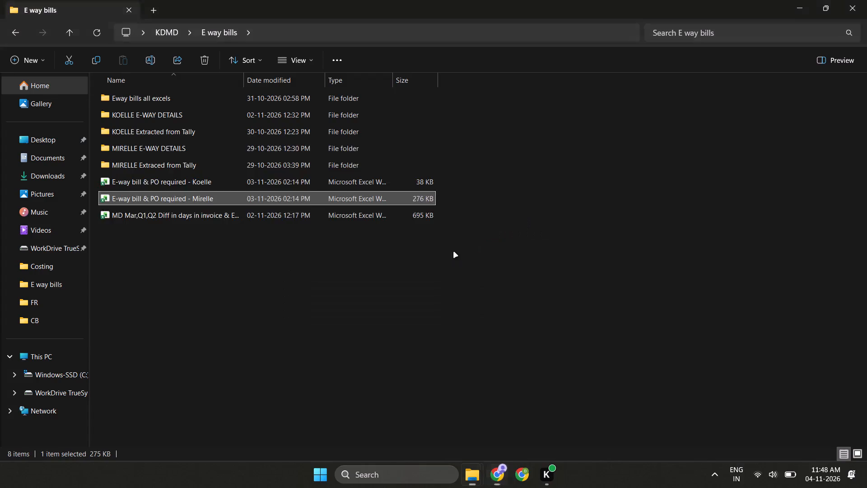
key(alt+Tab)
key(ctrl+w)
Switch to the Annexure working folder in File Explorer and open the Book1 workbook.
key(alt+Tab)
key(alt+Tab)
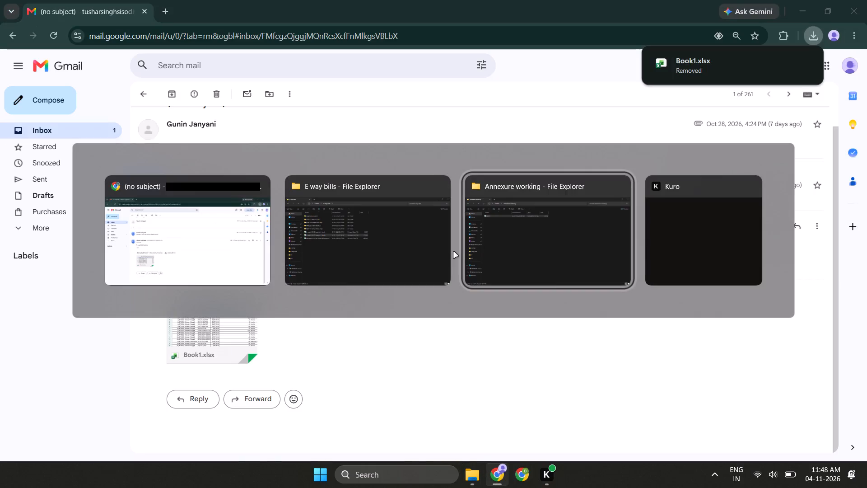
key(Down)
click(454, 252)
key(Down)
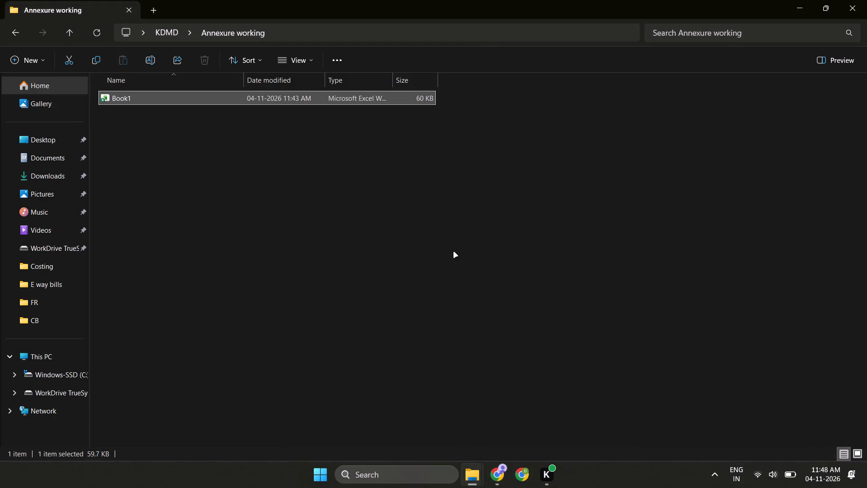
key(Up)
key(alt+Return)
key(Tab)
key(Tab)
key(Escape)
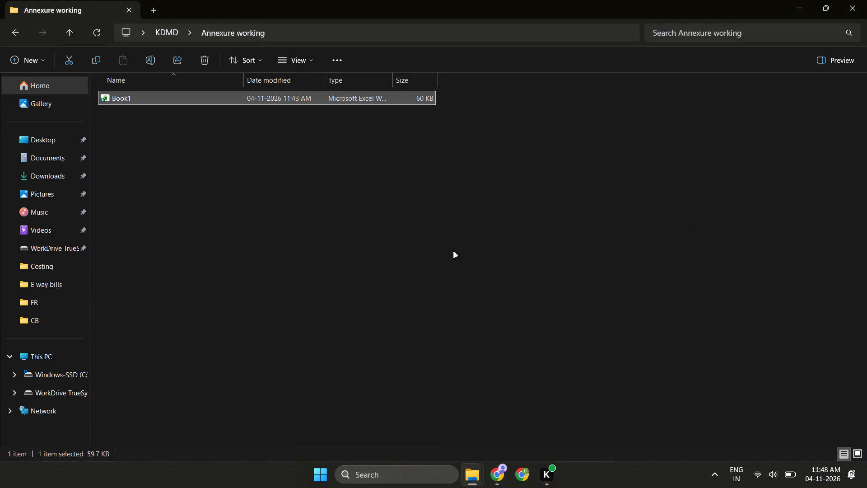
key(Return)
click(454, 252)
key(Return)
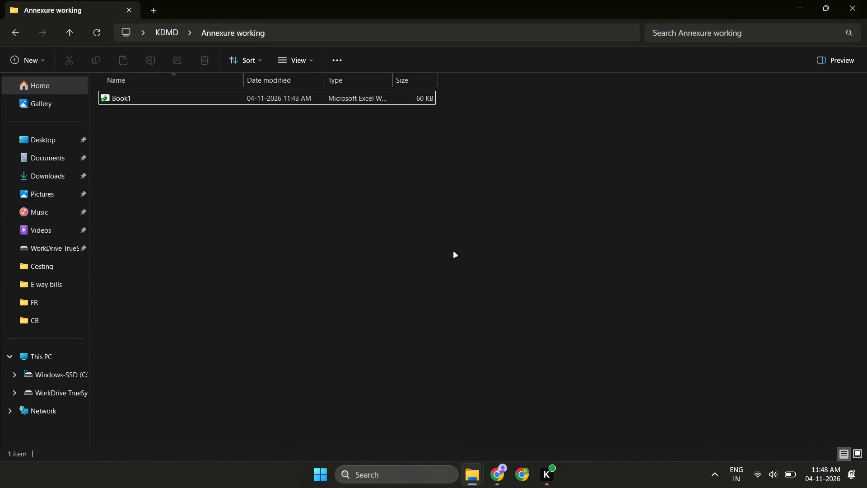
key(Up)
key(Down)
key(Return)
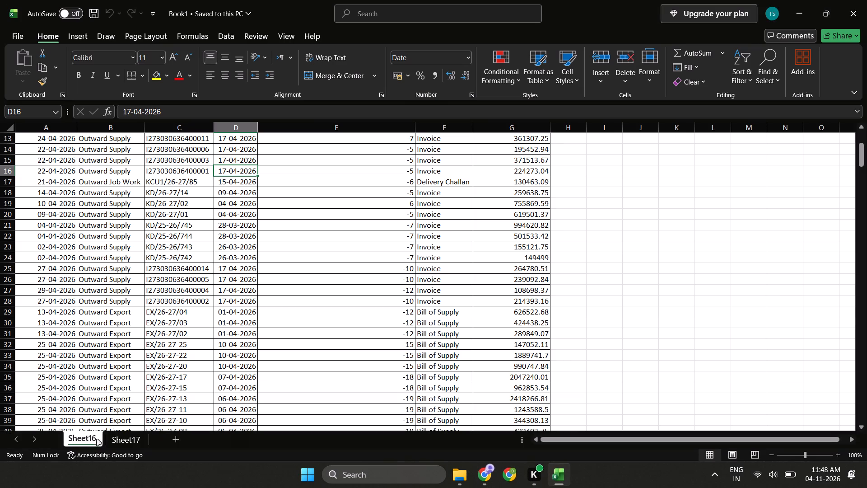
Rename Sheet16 in Book1 as KD1.
double_click(85, 442)
text(KD)
key(space)
key(BackSpace)
key(1)
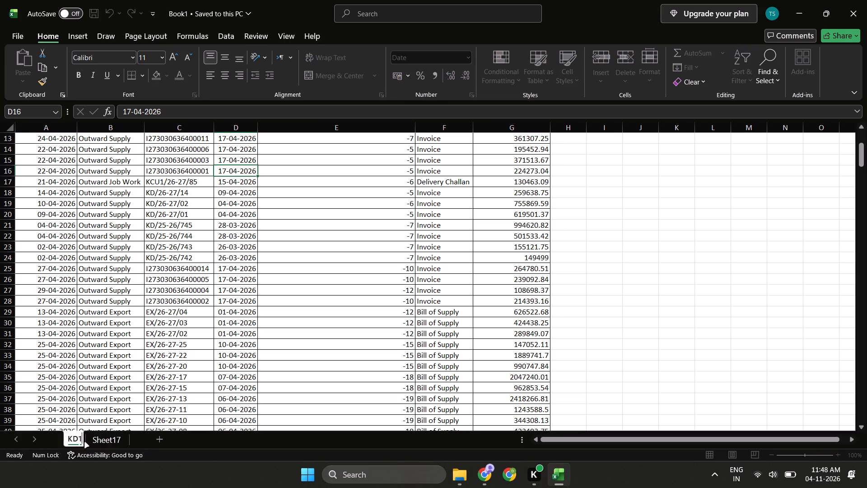
key(Return)
Rename Sheet17, the premature recognition of sales annexure, as KD2.
key(ctrl+Page_Down)
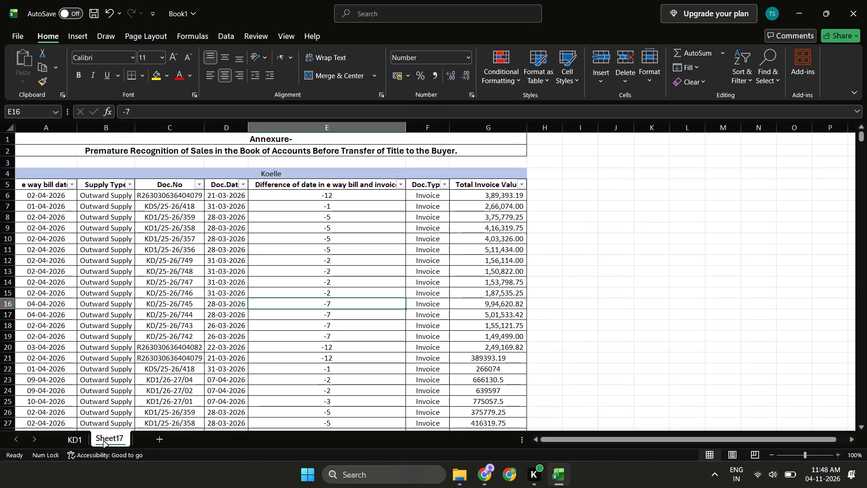
double_click(117, 441)
key(shift+k)
key(shift+BackSpace)
key(shift+d)
key(shift+BackSpace)
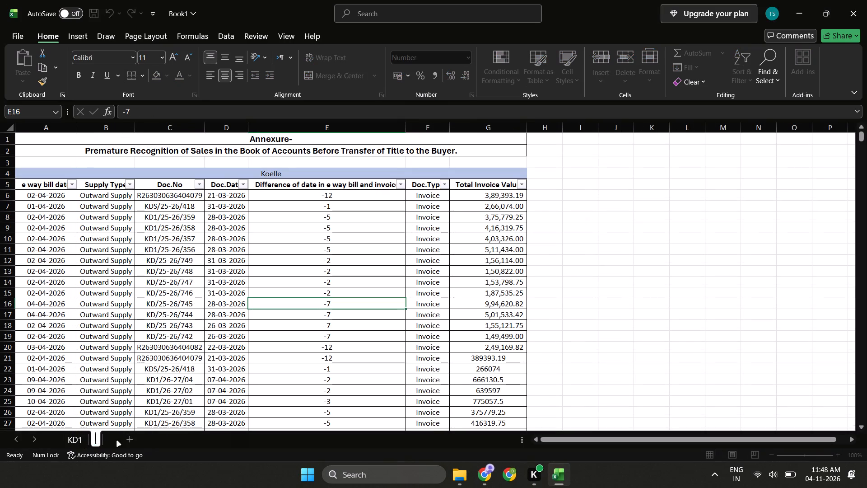
text(KD)
key(space)
key(BackSpace)
key(2)
key(Return)
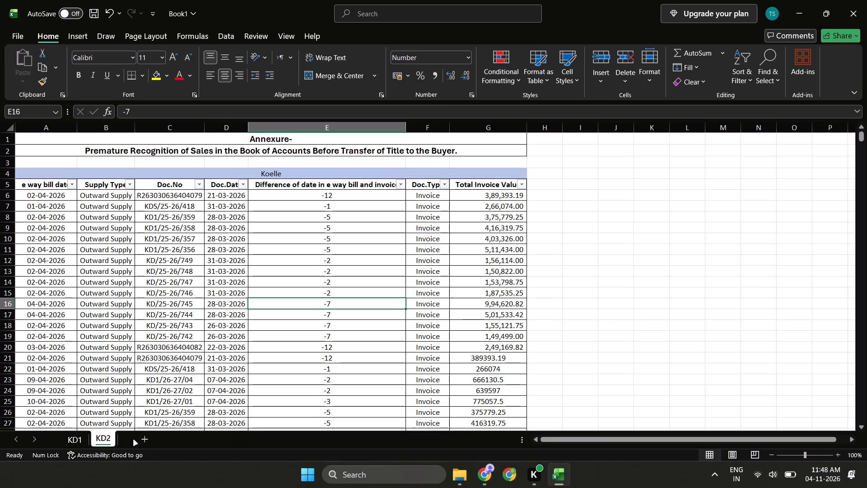
Add a new sheet after KD2 and name it MD1.
click(143, 441)
text(MD)
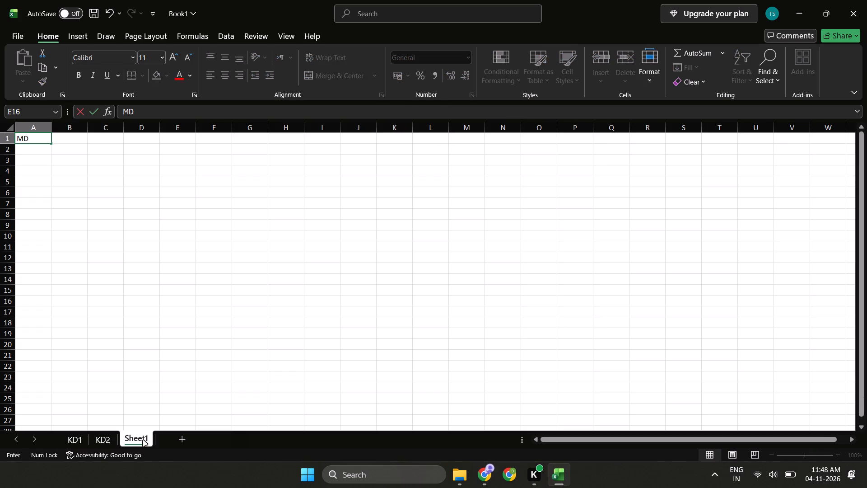
double_click(143, 441)
text(MD1)
key(Return)
Return to the KD1 sheet and go to the annexure headings at its top.
key(ctrl+Page_Up)
key(ctrl+Page_Up)
key(Right)
key(Left)
key(Up)
key(ctrl+Left)
key(ctrl+Up)
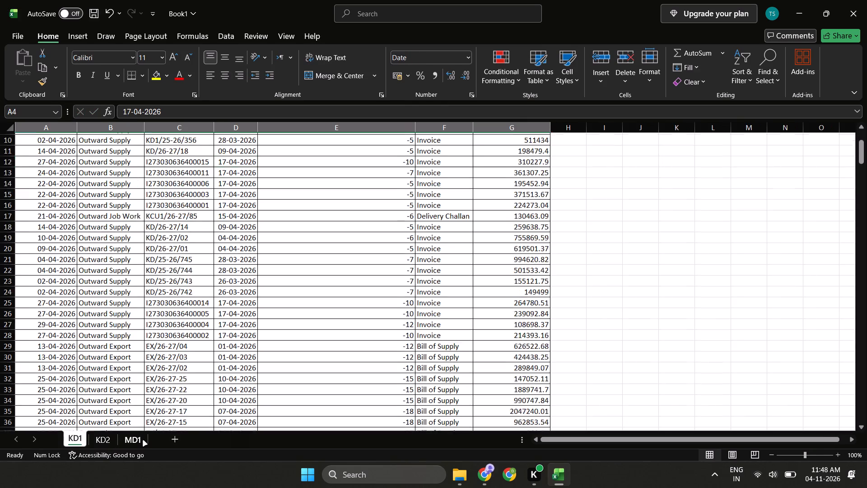
key(ctrl+Up)
key(ctrl+Left)
key(ctrl+Up)
key(Left)
Open the workbook E-way bill & PO required - Koelle from the E way bills folder without updating its external links.
key(alt+Tab)
key(alt+Tab)
key(alt+Left)
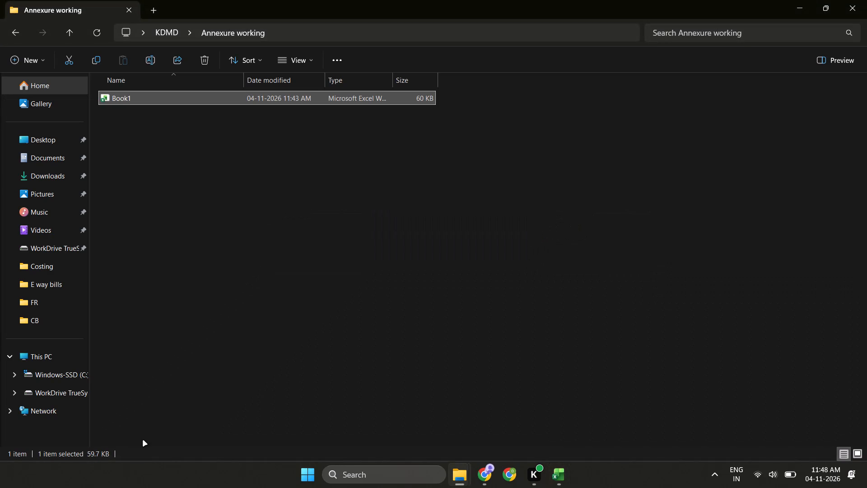
key(alt+Tab)
key(alt+Tab)
key(alt+Tab)
key(Up)
key(Return)
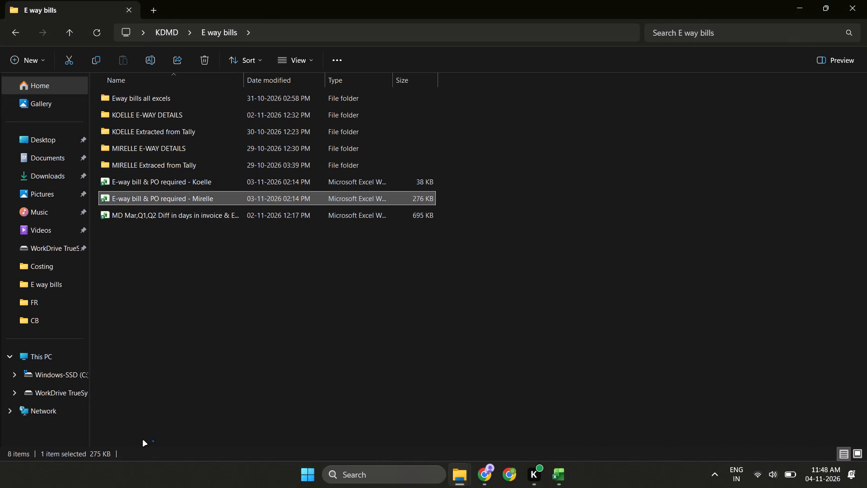
key(Right)
key(Return)
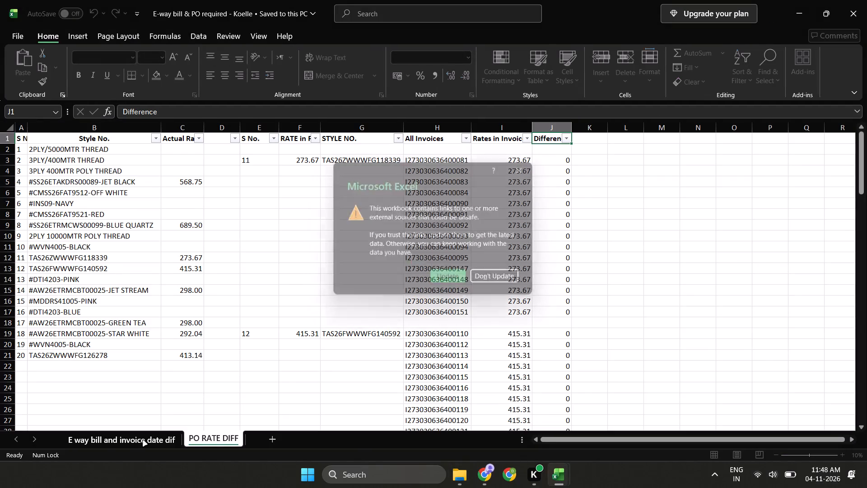
Open the workbook E-way bill & PO required - Mirelle from the E way bills folder.
key(alt+Tab)
key(alt+Tab)
key(Down)
key(Return)
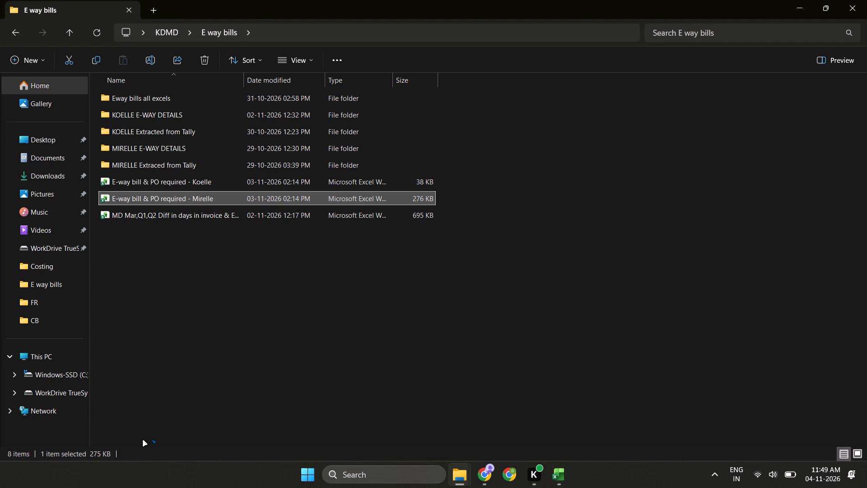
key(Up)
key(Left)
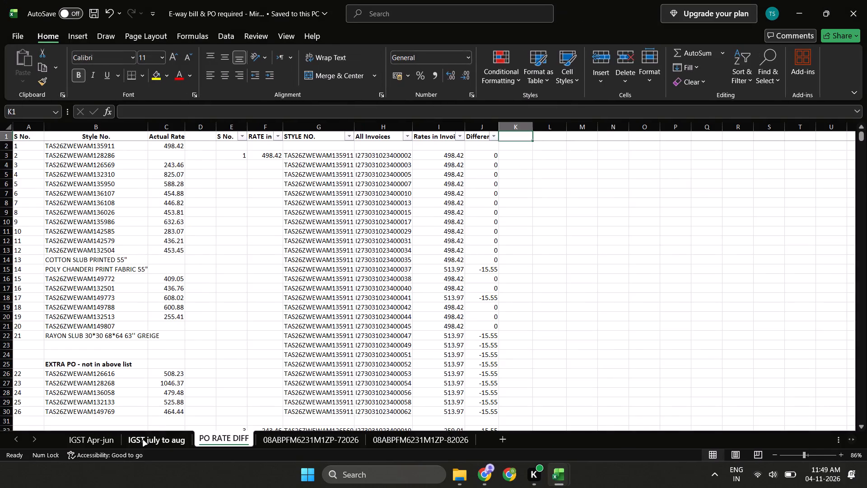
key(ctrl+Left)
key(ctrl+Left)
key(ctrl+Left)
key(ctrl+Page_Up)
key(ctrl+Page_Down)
Switch to the Koelle workbook and examine the voucher list on its E way bill and invoice date dif sheet.
key(alt+Tab)
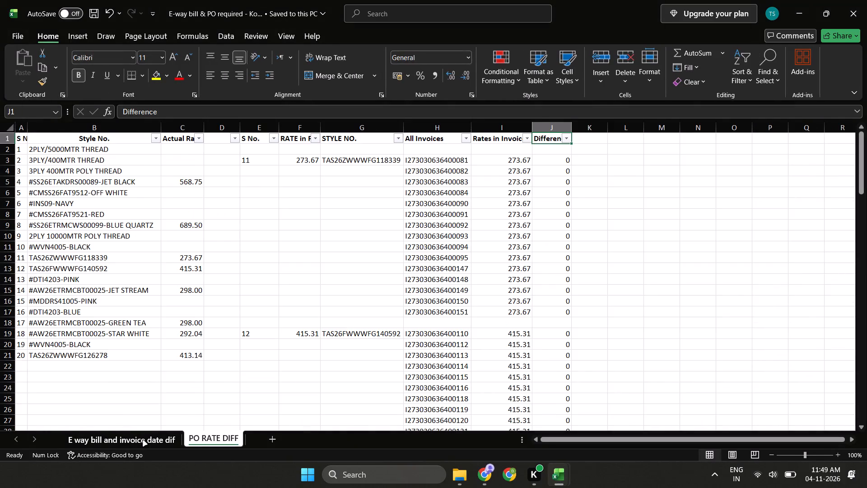
key(ctrl+Page_Up)
key(ctrl+Page_Up)
key(Right)
key(Up)
key(Left)
key(Left)
key(Right)
key(Up)
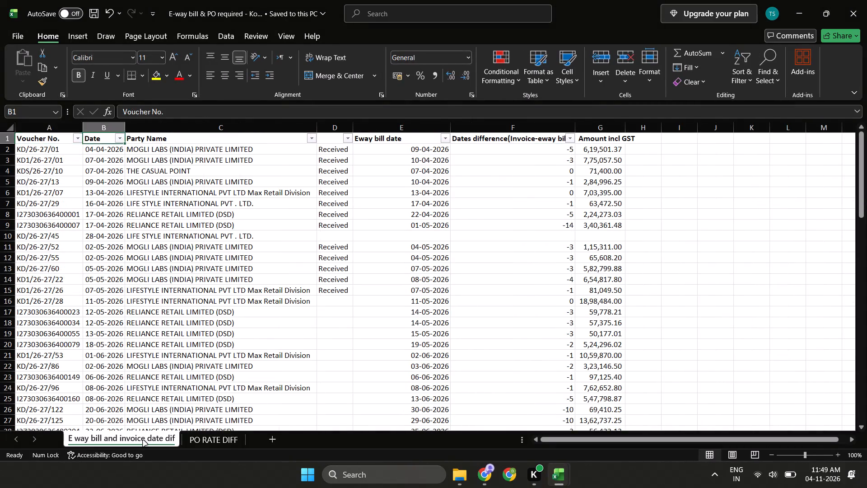
key(Left)
key(Down)
key(Right)
key(Down)
key(Right)
key(Down)
key(ctrl+Down)
key(ctrl+Up)
key(ctrl+Up)
key(ctrl+Up)
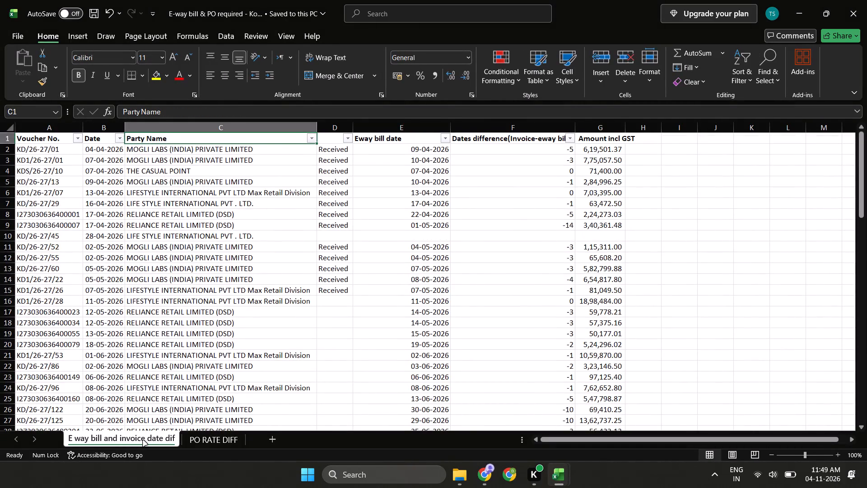
key(ctrl+Page_Down)
key(ctrl+Page_Up)
Switch to the Mirelle workbook and look over the style list on its PO RATE DIFF sheet.
key(alt+Tab)
key(Left)
key(Up)
key(Left)
key(Left)
key(ctrl+Down)
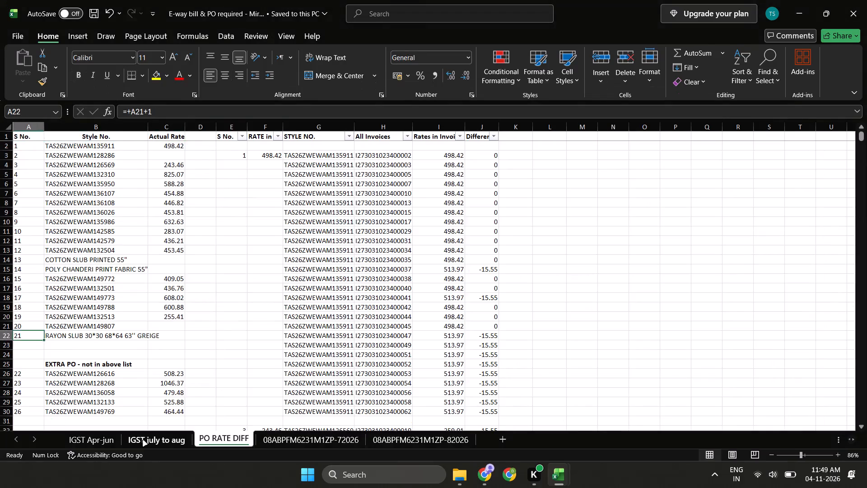
key(ctrl+Up)
key(Down)
key(Down)
Examine the voucher, e-way bill and remark columns on the Mirelle workbook's IGST Apr-jun sheet.
key(ctrl+Page_Up)
key(ctrl+Page_Up)
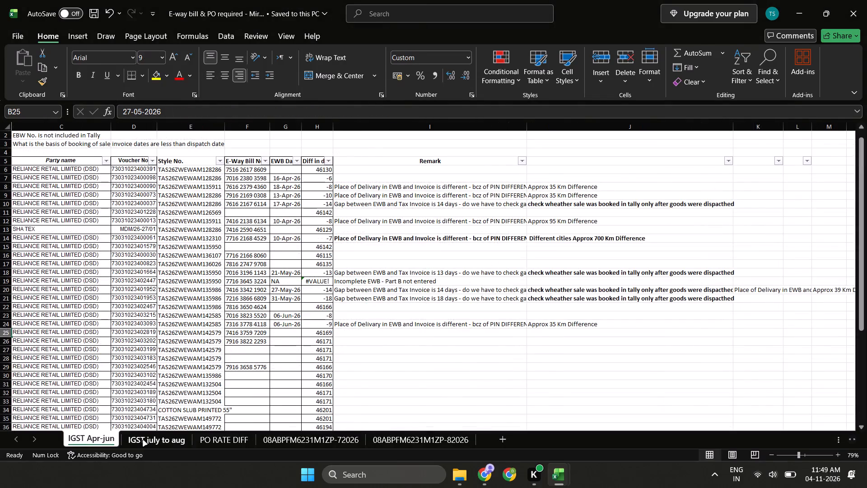
key(Down)
key(Right)
key(Up)
key(Left)
key(Left)
key(Up)
key(Left)
key(Left)
key(Up)
key(Left)
key(Up)
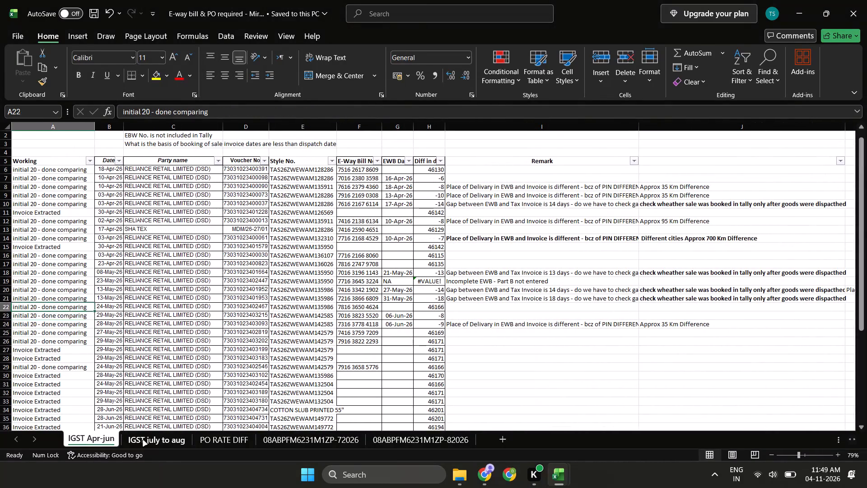
key(Up)
key(Up)
key(Up)
key(ctrl+Up)
Switch to the Book1 workbook and review the Koelle annexure's headings and column layout on the KD1 sheet.
key(alt+Tab)
key(alt+Tab)
key(alt+Tab)
key(alt+Tab)
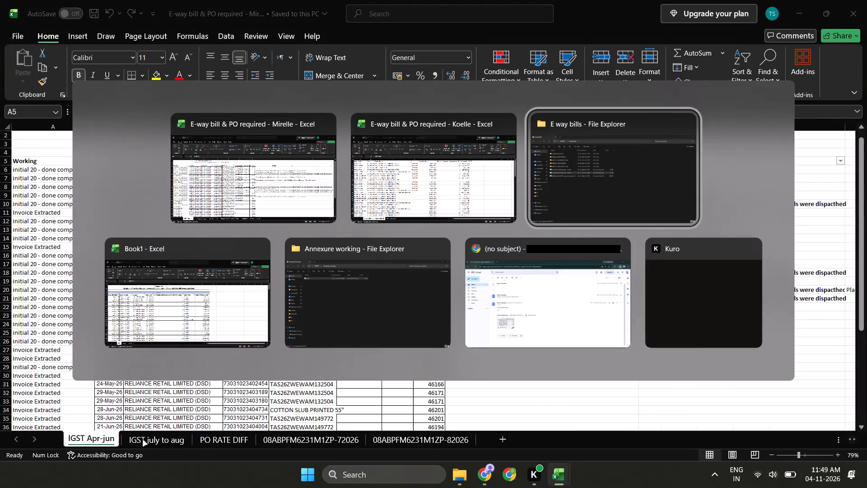
key(alt+Down)
key(alt+Left)
key(alt+Left)
key(Up)
key(Left)
key(Down)
key(Down)
key(Down)
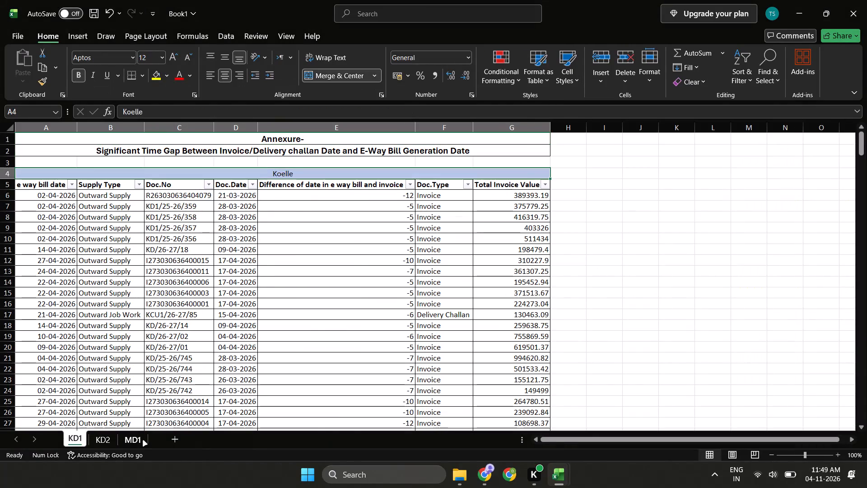
key(Down)
key(Right)
key(Down)
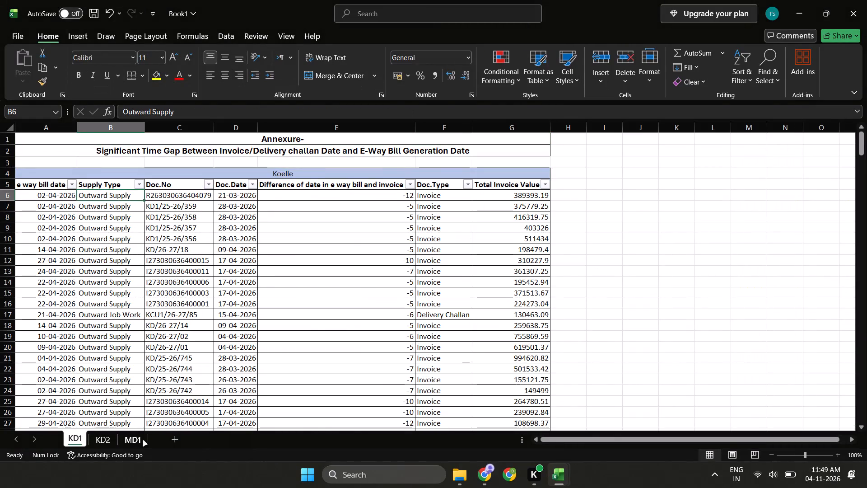
Return to the Mirelle workbook and look through its sheets from IGST Apr-jun onward for e-way bill data.
key(alt+Tab)
key(alt+Tab)
key(alt+Down)
key(alt+Left)
key(alt+Up)
key(alt+Right)
key(alt+Left)
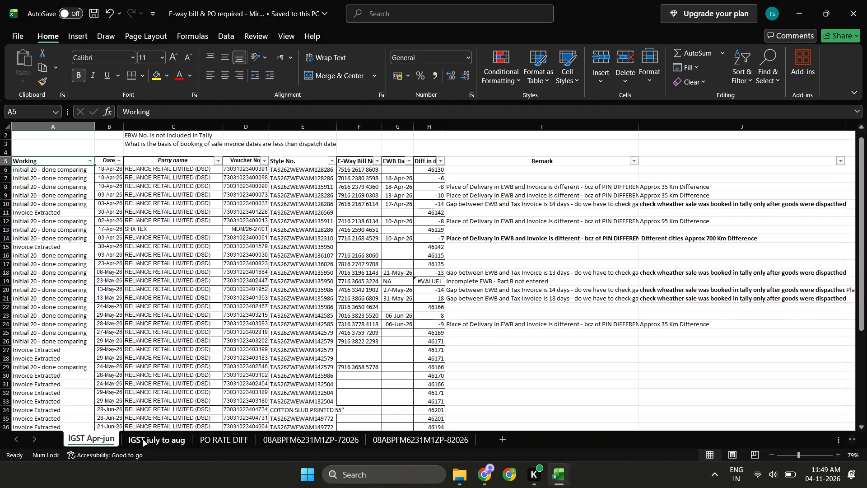
key(ctrl+Page_Down)
key(ctrl+Page_Down)
key(ctrl+Page_Down)
key(ctrl+Page_Up)
key(ctrl+Page_Up)
key(ctrl+Page_Up)
Open the MD Mar,Q1,Q2 Diff in days in invoice workbook from the E way bills folder.
key(alt+Tab)
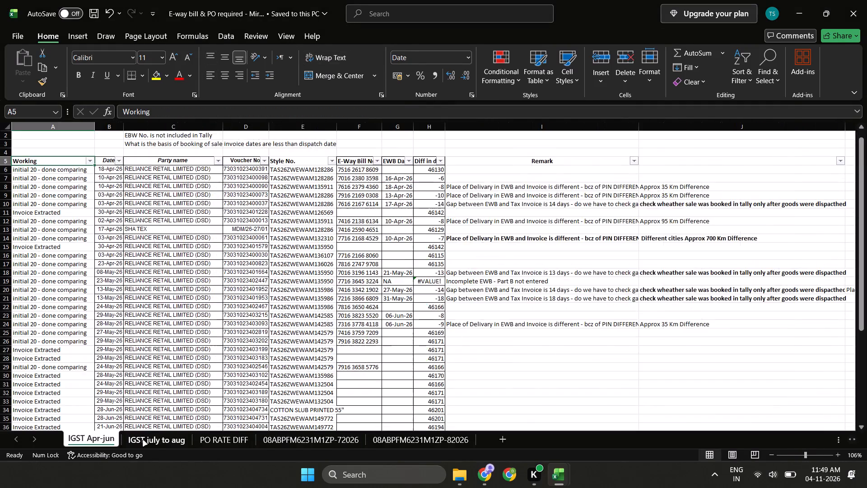
key(alt+Tab)
key(alt+Left)
key(alt+Down)
key(alt+Left)
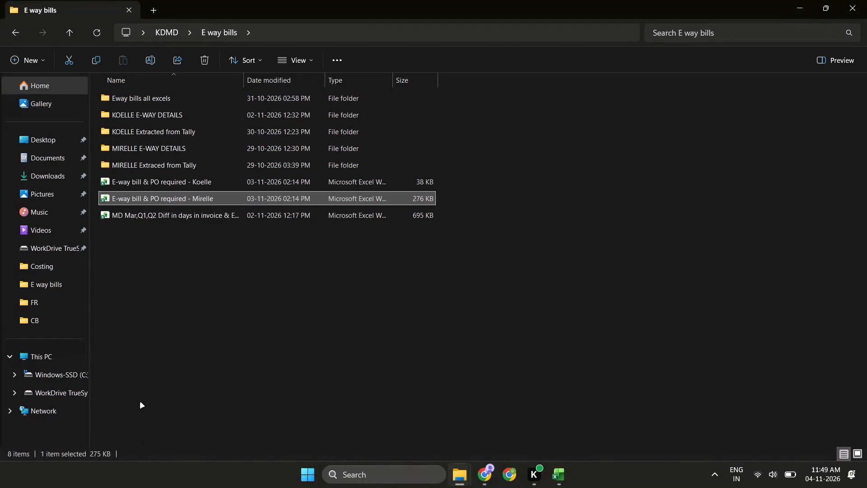
click(140, 403)
key(Down)
click(140, 403)
key(Down)
key(Return)
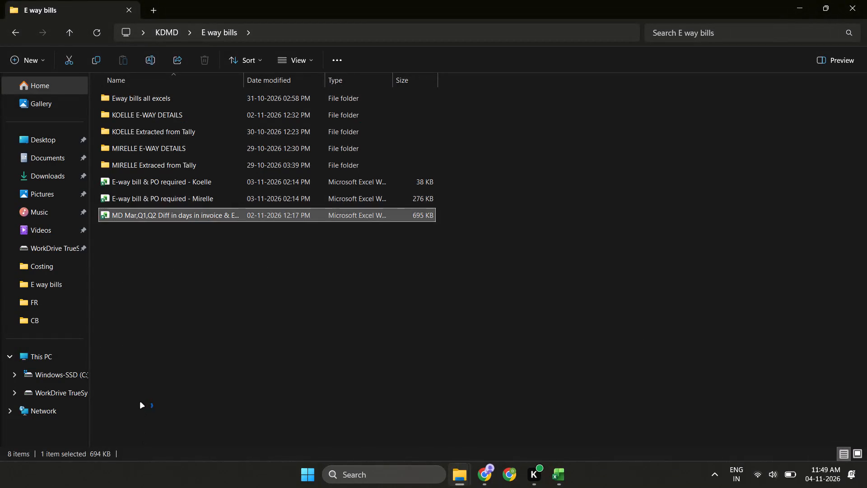
Look through the monthly sheets from SEP26 back to MAR 26 and return to the Apr-Sep Non 0 sheet.
key(Down)
key(Up)
key(Up)
key(Up)
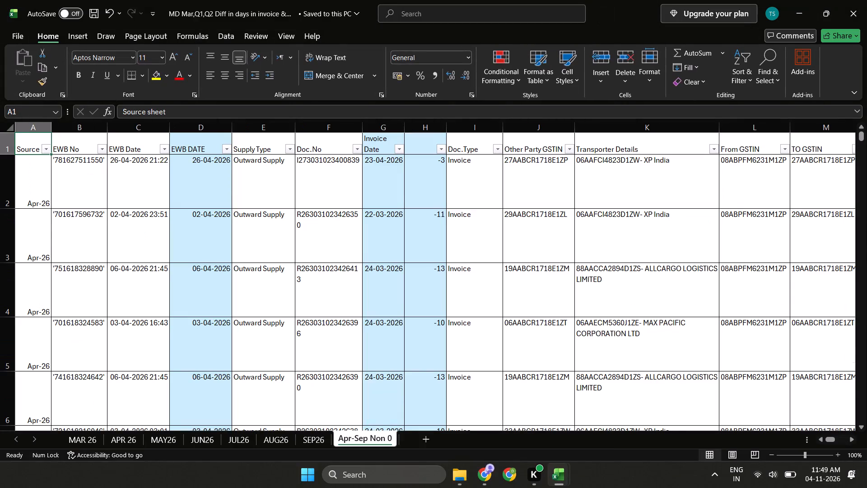
key(Up)
key(Right)
key(ctrl+Page_Up)
key(ctrl+Page_Up)
key(ctrl+Page_Up)
key(ctrl+Page_Up)
key(ctrl+Page_Up)
key(ctrl+Page_Up)
key(ctrl+Page_Up)
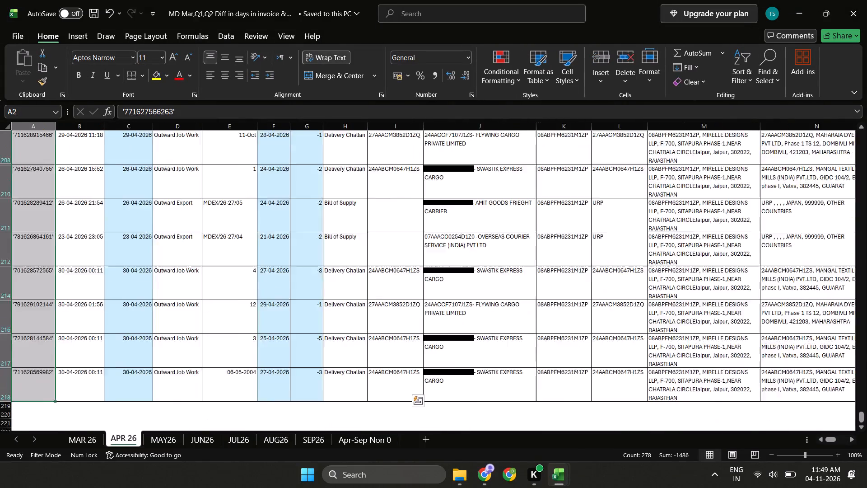
key(ctrl+Page_Up)
key(ctrl+Page_Down)
key(ctrl+Page_Down)
key(ctrl+Page_Down)
key(ctrl+Page_Down)
key(ctrl+Page_Down)
key(ctrl+Page_Down)
key(ctrl+Page_Down)
key(Right)
key(Up)
key(Up)
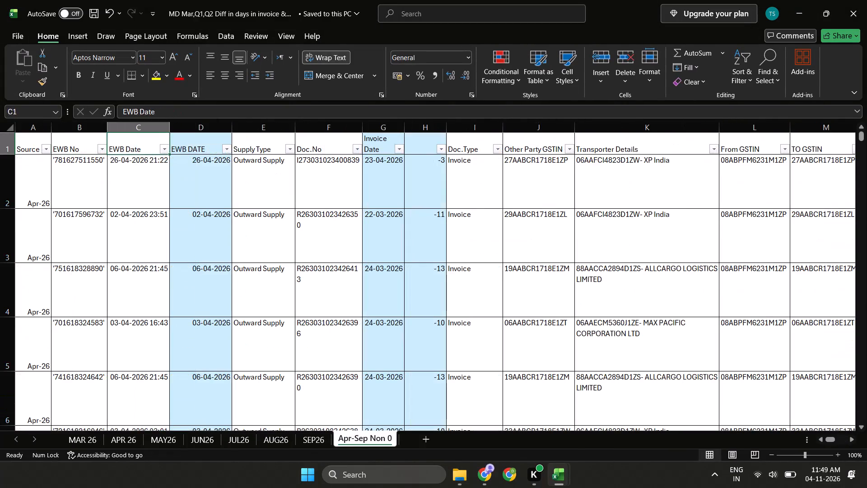
Examine the e-way bill list on the Apr-Sep Non 0 sheet from its first row to its last.
key(Left)
key(Down)
key(Left)
key(Left)
key(ctrl+Down)
key(Up)
key(Up)
key(ctrl+Up)
key(Down)
key(Down)
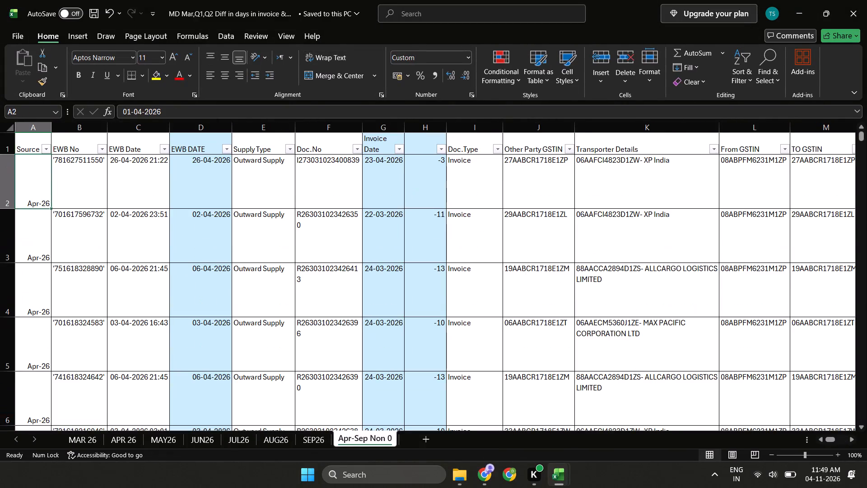
key(ctrl+Down)
key(Up)
key(Up)
key(Up)
key(ctrl+Up)
key(Down)
key(Down)
key(Down)
key(Down)
key(Down)
key(Down)
key(Down)
key(Down)
key(Down)
key(Down)
key(Down)
key(Down)
key(Down)
key(Down)
key(Down)
key(Down)
key(Down)
key(Down)
key(Down)
key(Down)
key(Down)
key(Down)
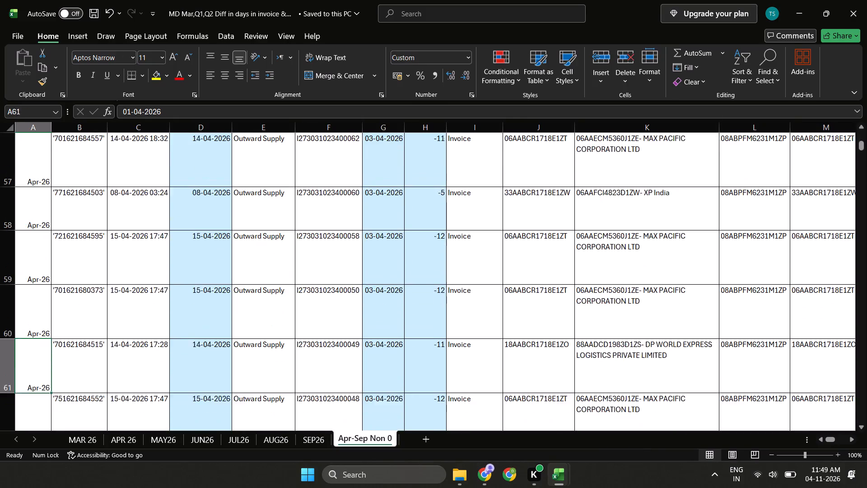
key(Page_Down)
key(Page_Down)
key(Page_Down)
key(Page_Down)
key(Page_Down)
key(Page_Down)
key(Page_Down)
key(Page_Down)
key(Page_Down)
key(Page_Down)
key(Page_Down)
key(Page_Down)
key(Page_Down)
key(Page_Down)
key(Page_Down)
key(Page_Down)
key(Page_Down)
key(Page_Down)
key(Page_Down)
key(Page_Down)
key(Page_Down)
key(Page_Down)
key(Page_Down)
key(Page_Down)
key(Page_Down)
key(Page_Down)
key(Page_Down)
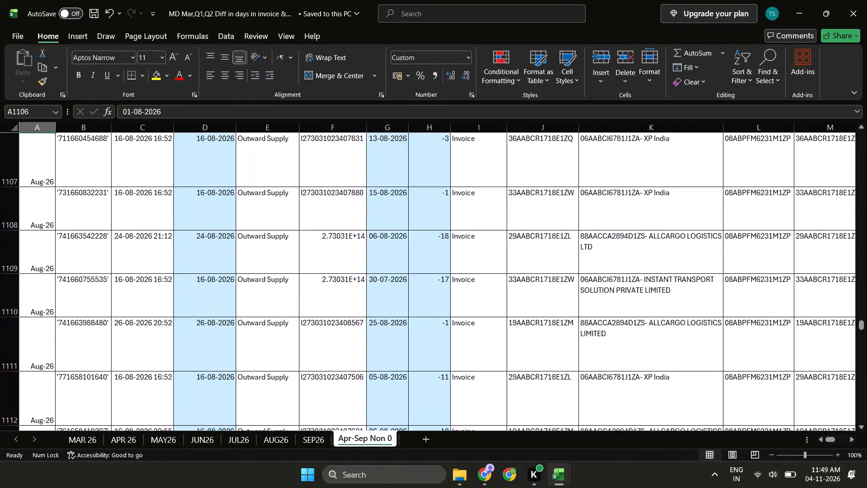
key(ctrl+Down)
key(Up)
key(ctrl+Up)
key(ctrl+Up)
key(ctrl+Up)
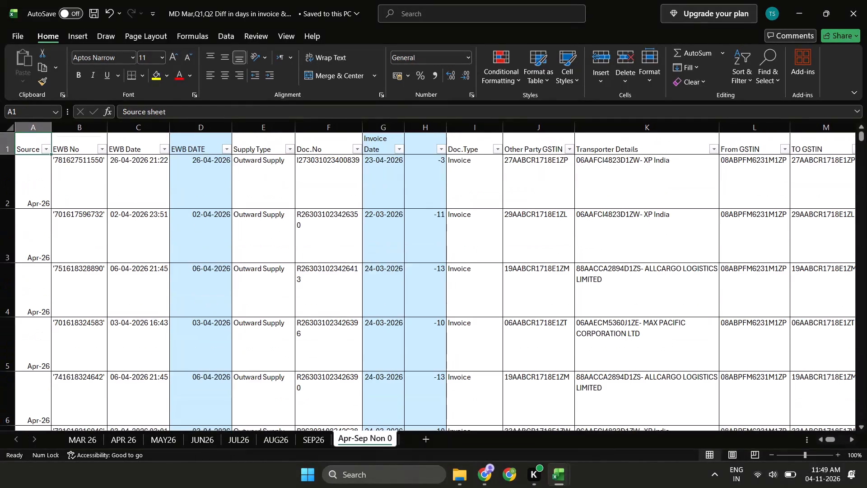
Switch back to the Mirelle workbook's IGST Apr-jun sheet.
key(alt+Tab)
key(alt+Tab)
key(alt+Tab)
key(Down)
key(Right)
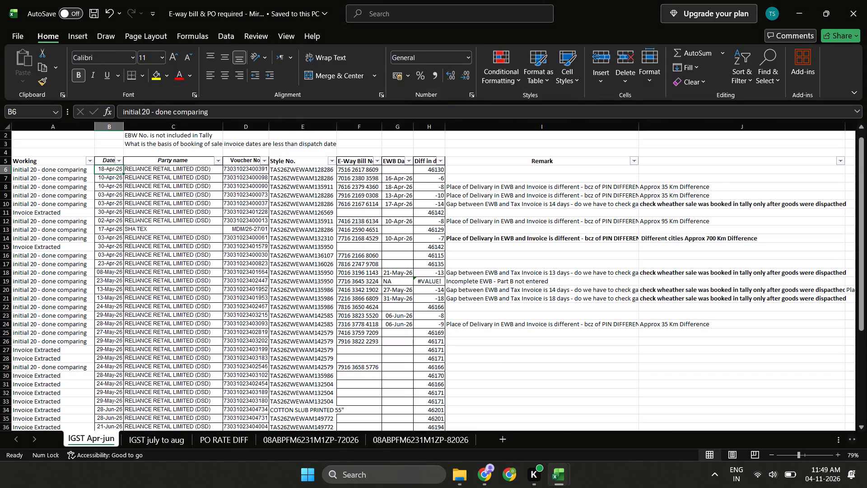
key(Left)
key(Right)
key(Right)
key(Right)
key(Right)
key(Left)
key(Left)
Switch to the KD1 annexure sheet in the Book1 workbook.
key(alt+Tab)
key(alt+Tab)
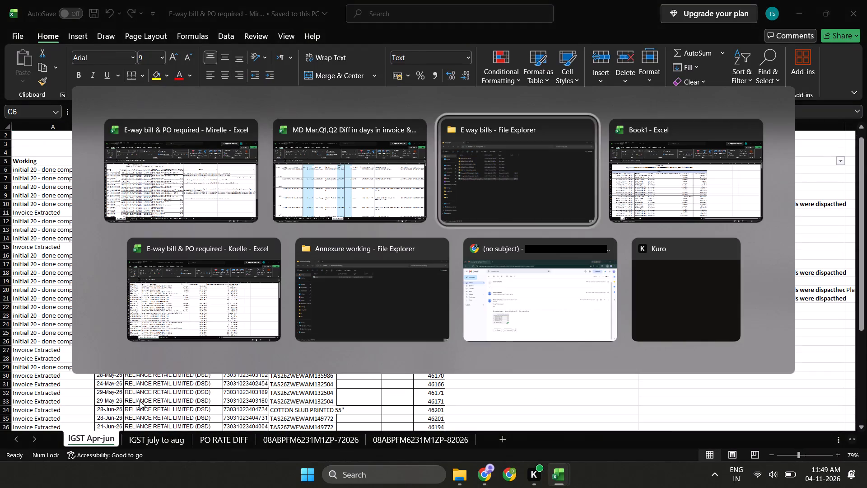
key(alt+Tab)
key(Down)
key(Left)
key(Right)
key(Up)
key(Left)
key(Up)
key(Right)
key(Left)
key(Up)
key(Left)
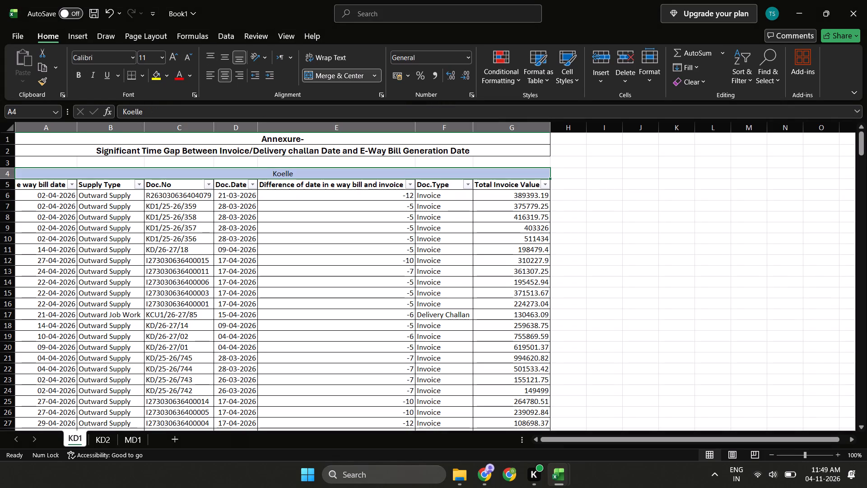
Copy KD1's entire annexure, from the title rows through the last invoice row, into the MD1 sheet starting at A1.
key(Down)
key(Left)
key(Up)
key(Up)
key(Up)
key(Up)
key(Up)
key(Up)
key(ctrl+shift+Down)
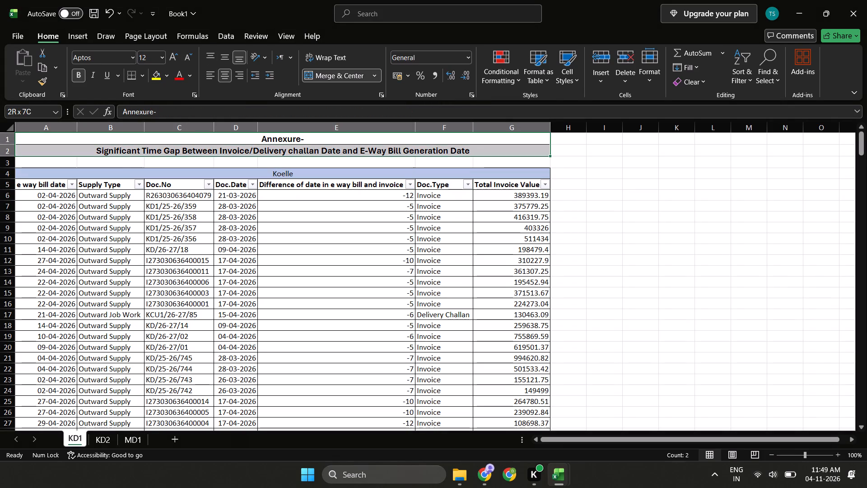
key(ctrl+shift+Down)
key(ctrl+shift+Down)
key(shift+Down)
key(shift+Up)
key(ctrl+c)
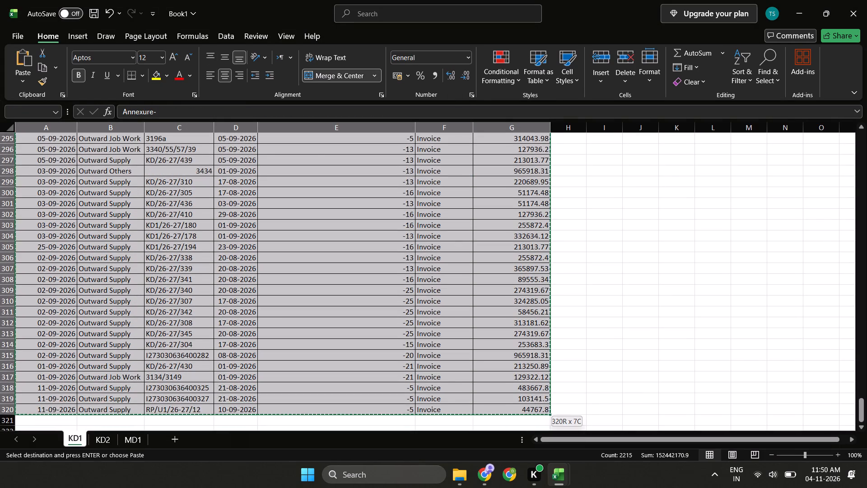
key(ctrl+Page_Down)
key(ctrl+Page_Down)
key(ctrl+Page_Down)
key(Up)
key(Return)
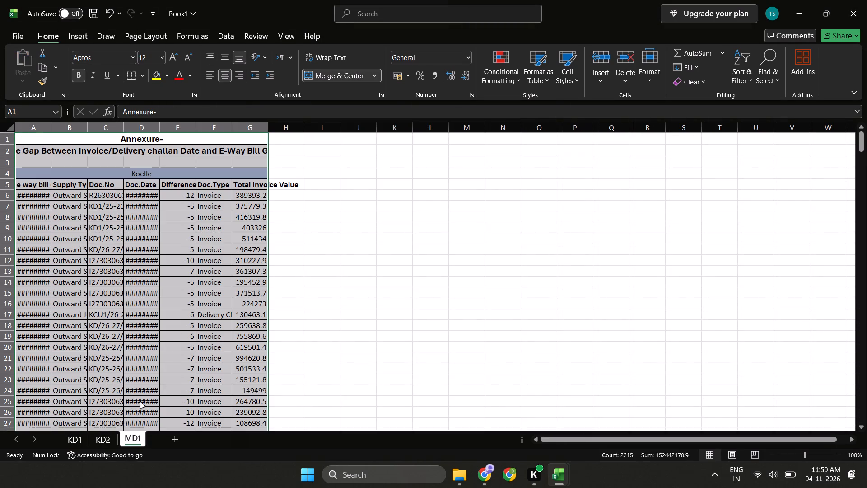
AutoFit the column widths of the whole MD1 sheet.
click(140, 403)
text(hoi)
key(Down)
key(Up)
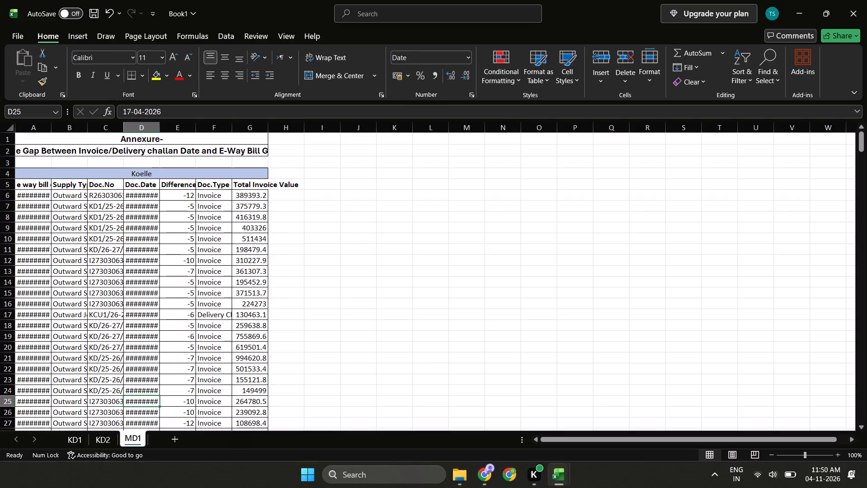
key(ctrl+a)
text(hoi)
key(Down)
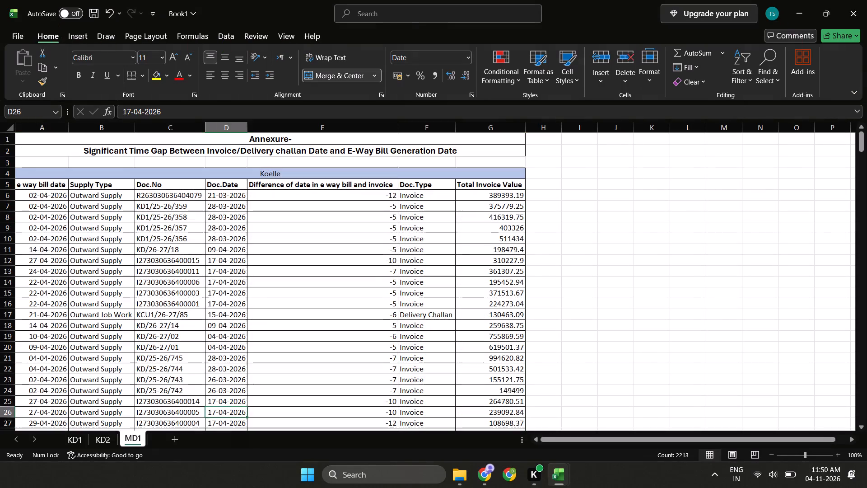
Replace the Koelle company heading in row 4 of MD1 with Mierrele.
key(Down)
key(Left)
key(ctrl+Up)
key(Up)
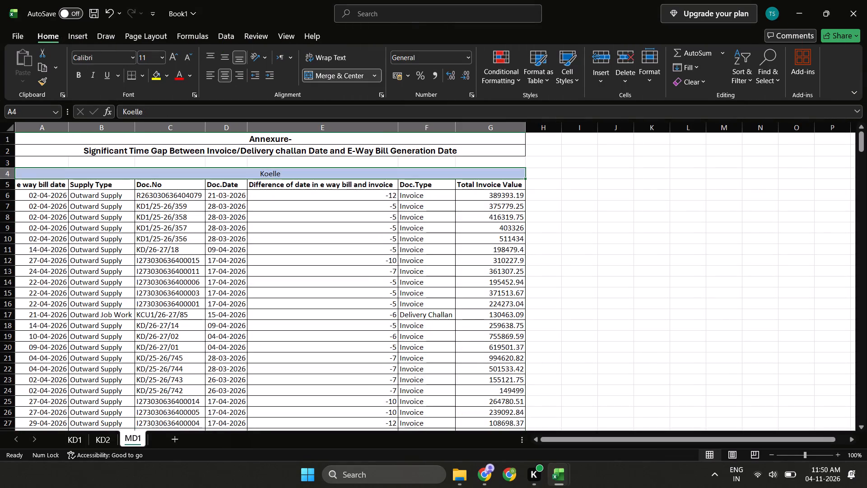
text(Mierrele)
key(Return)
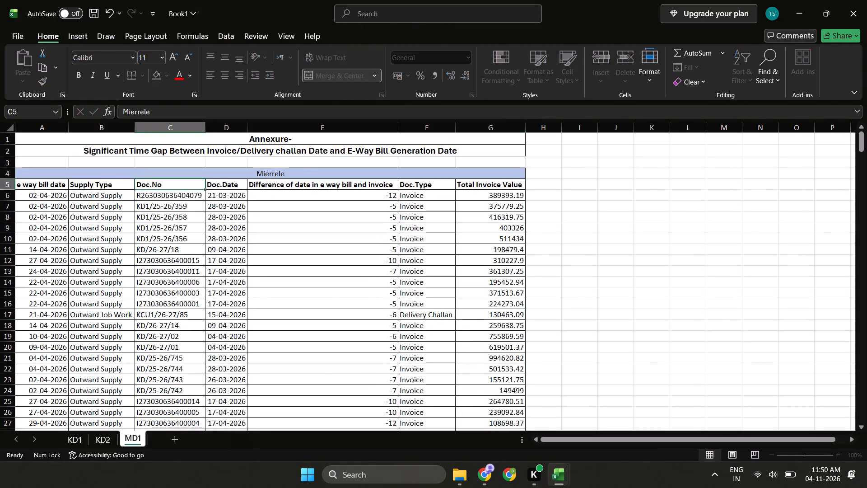
key(alt+Tab)
key(alt+Tab)
key(alt+Right)
key(Up)
key(Up)
key(Up)
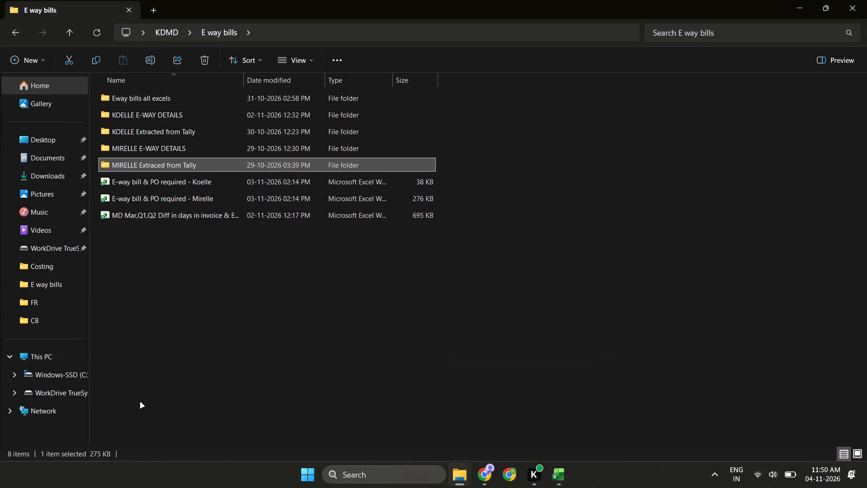
key(Up)
key(Down)
key(Up)
key(Up)
key(Down)
key(Down)
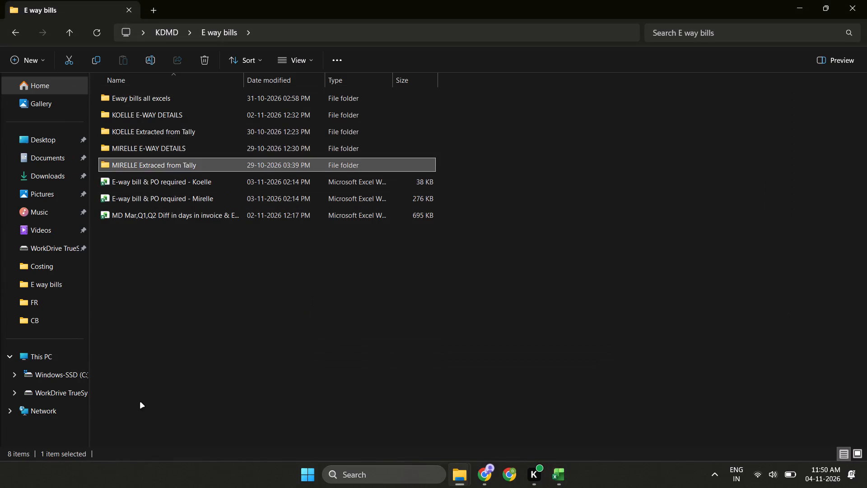
key(Up)
key(Up)
key(Down)
key(Return)
key(Down)
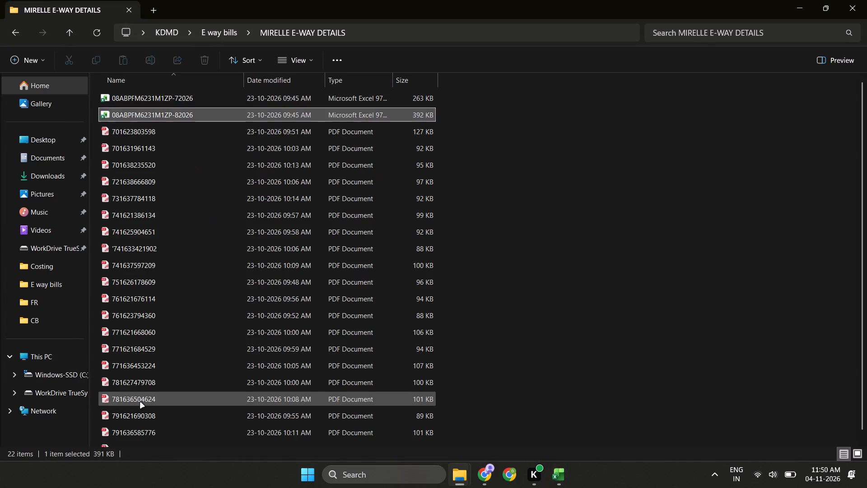
key(Down)
key(Return)
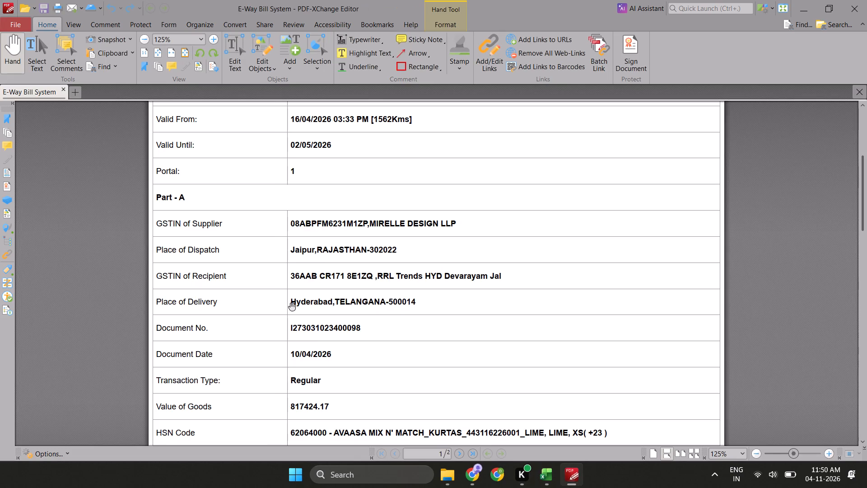
Copy the company name MIRELLE DESIGNS LLP from the e-way bill's Generated By row.
ctrl+scroll(292, 306, up, 3)
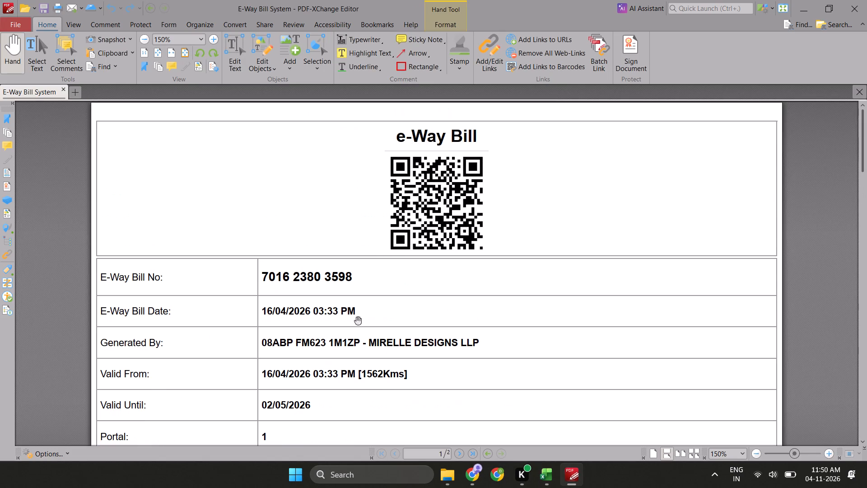
click(40, 50)
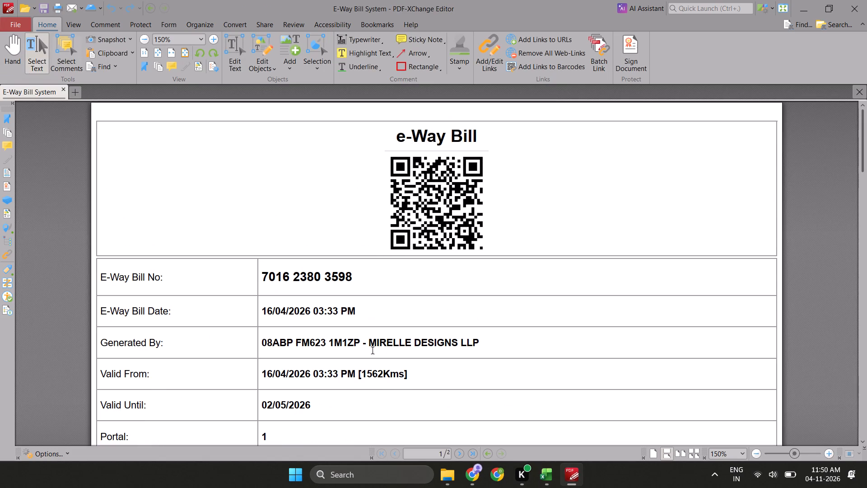
drag(371, 346, 477, 342)
key(ctrl+c)
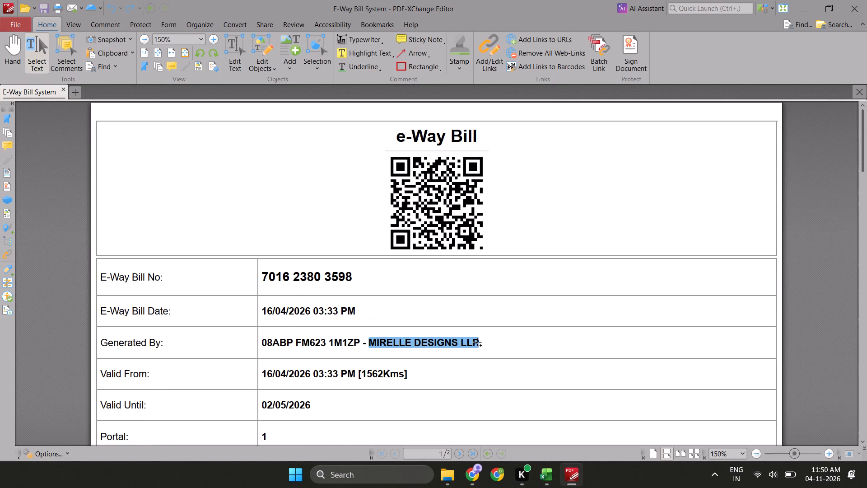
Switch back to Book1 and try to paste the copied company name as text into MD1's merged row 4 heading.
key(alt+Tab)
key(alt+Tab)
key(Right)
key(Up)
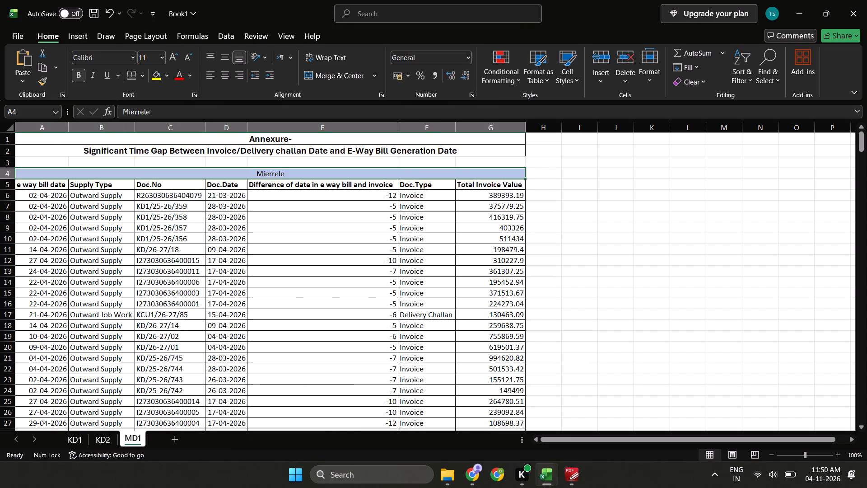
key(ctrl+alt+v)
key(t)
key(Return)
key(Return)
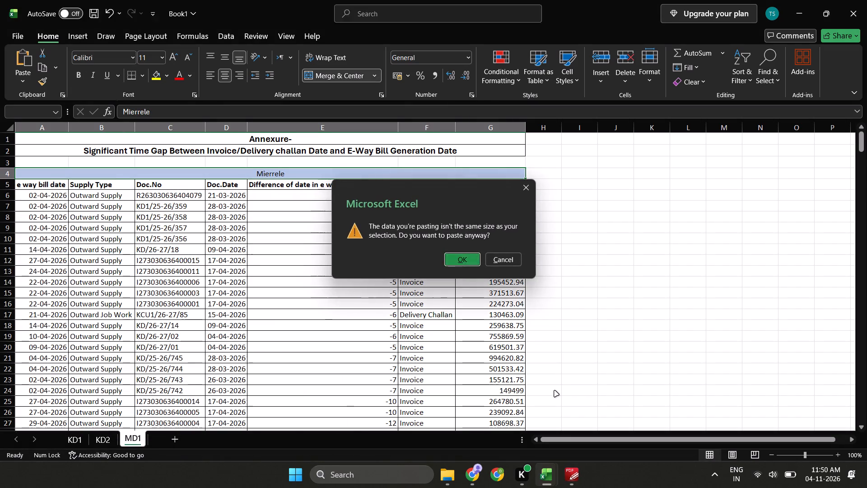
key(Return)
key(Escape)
Paste the copied company name MIRELLE DESIGNS LLP as text into the empty cell J4 of MD1.
key(Right)
key(Right)
key(Right)
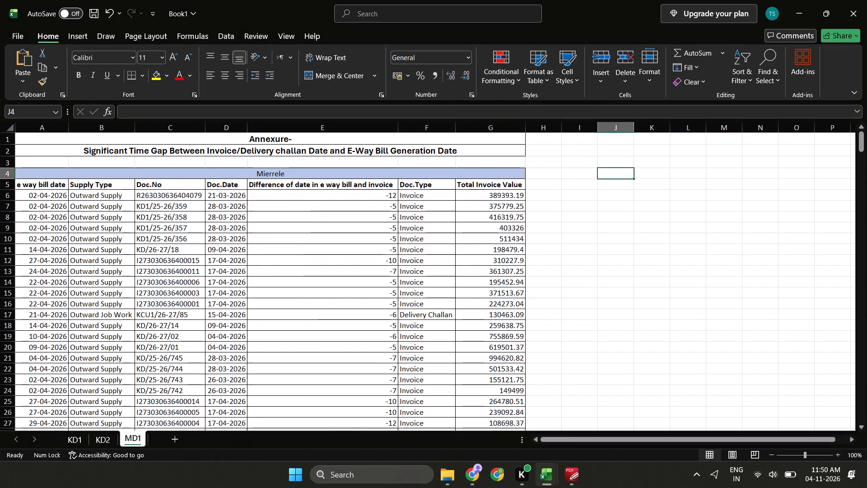
key(ctrl+alt+v)
key(t)
key(Return)
Enter a formula in MD1's row 4 heading that references the company name in J4.
key(Left)
key(Left)
key(Left)
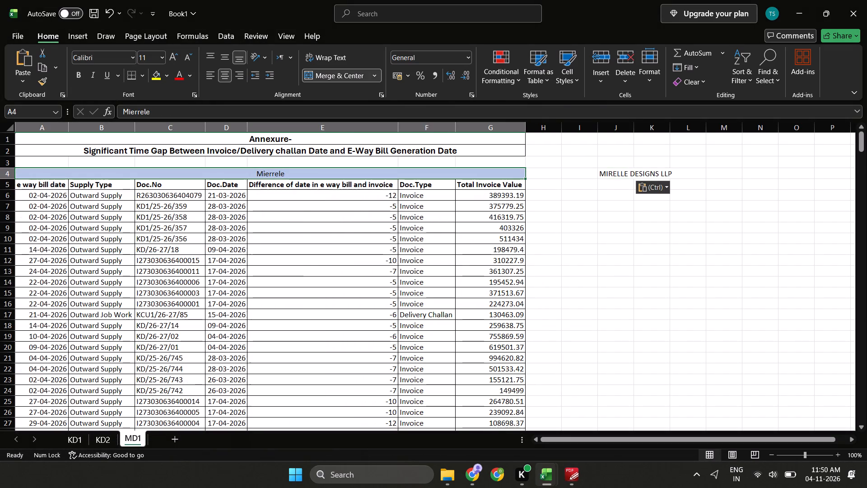
key(equal)
key(Right)
key(Right)
key(Right)
key(Return)
key(Up)
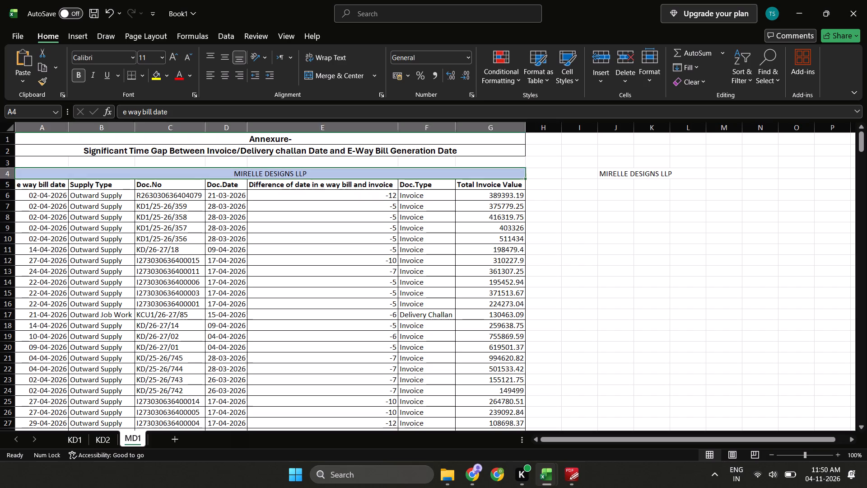
Convert the row 4 heading formula on MD1 into a fixed value using Paste Special Values.
key(Right)
key(Left)
key(ctrl+c)
key(ctrl+alt+v)
key(v)
key(Return)
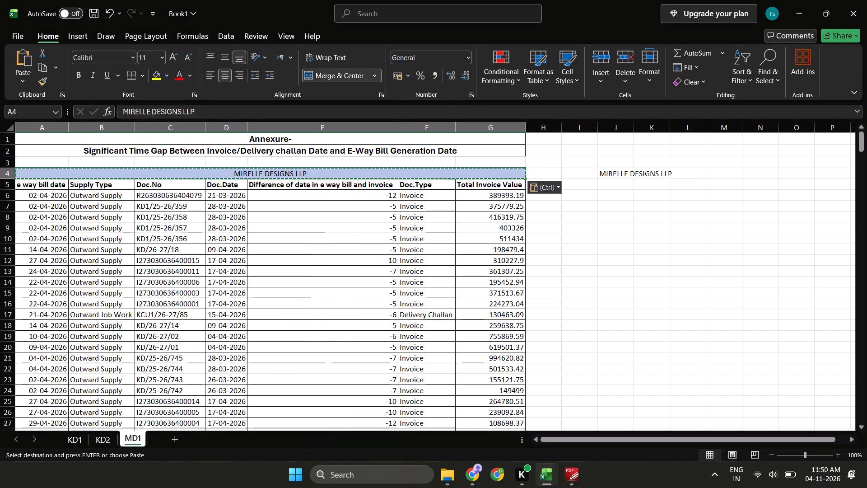
Clear the helper company name from J4 on MD1 by filling down the blank cell above it.
key(Right)
key(Right)
key(Right)
key(ctrl+d)
key(Left)
key(Left)
key(Left)
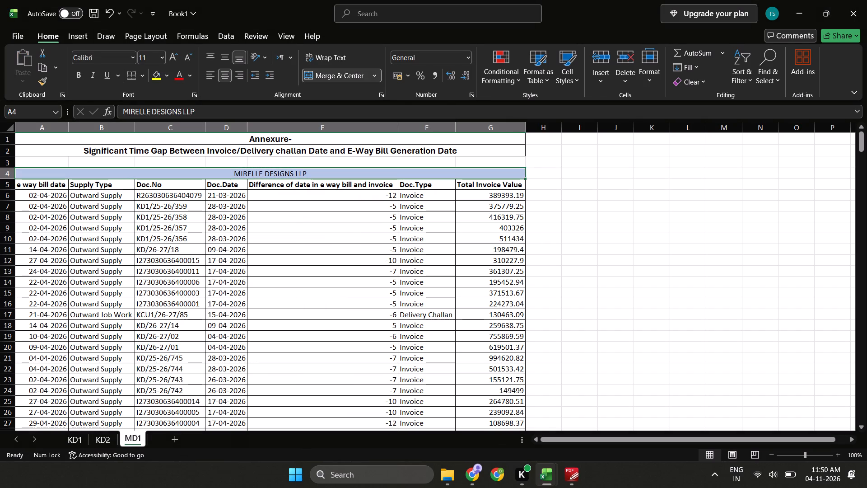
Examine the annexure list on MD1 from its header row to its last entry.
key(Up)
key(Down)
key(Down)
key(Down)
key(Left)
key(Up)
key(Left)
key(Left)
key(Left)
key(Left)
key(Left)
key(Left)
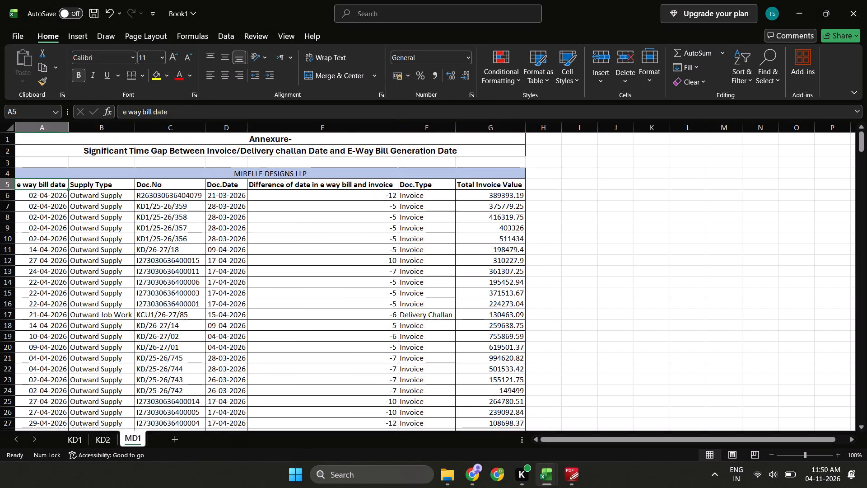
key(ctrl+Down)
key(Up)
key(Up)
key(ctrl+Up)
key(Down)
Examine the Premature Recognition of Sales annexure on KD2 from its first invoice row to its last.
key(ctrl+Page_Up)
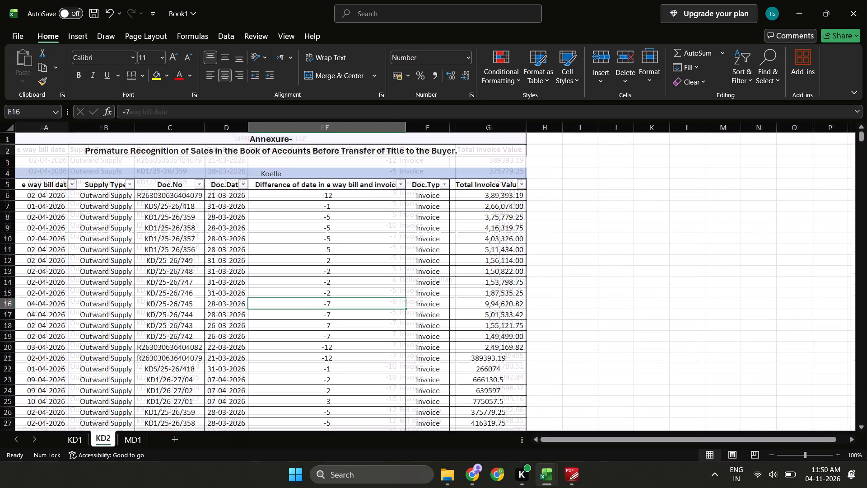
key(Up)
key(Left)
key(Right)
key(Down)
key(Left)
key(Left)
key(ctrl+Left)
key(Down)
key(ctrl+Down)
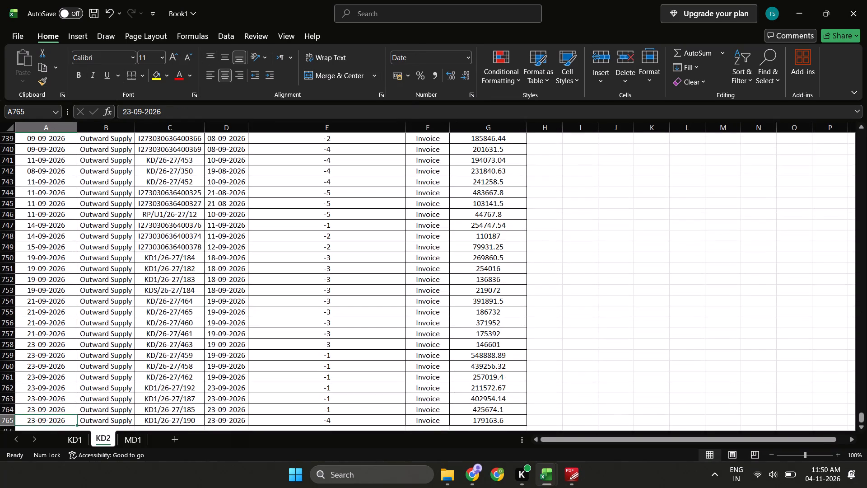
key(Up)
key(ctrl+Up)
key(Down)
key(Down)
key(Right)
key(Right)
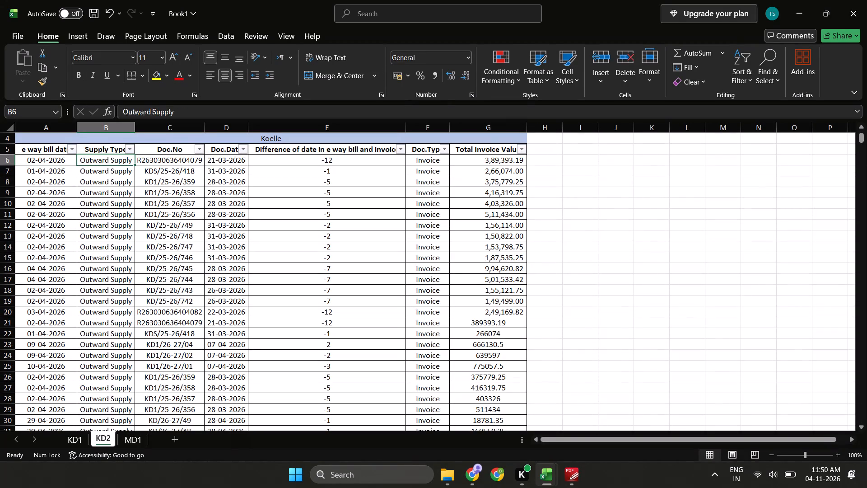
key(Right)
key(Down)
key(Down)
key(ctrl+Down)
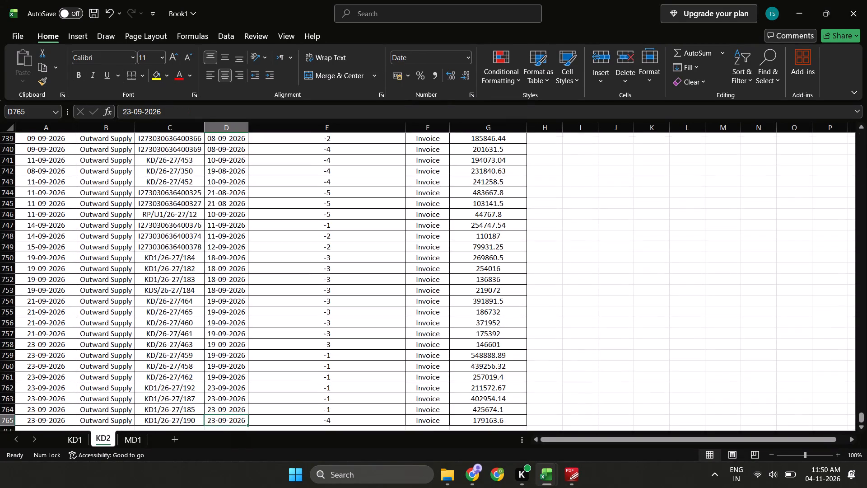
key(ctrl+Up)
Return to the KD1 sheet and look at its title and company heading rows.
key(ctrl+Page_Up)
key(Right)
key(Up)
key(Left)
key(Up)
key(Right)
key(Down)
key(Down)
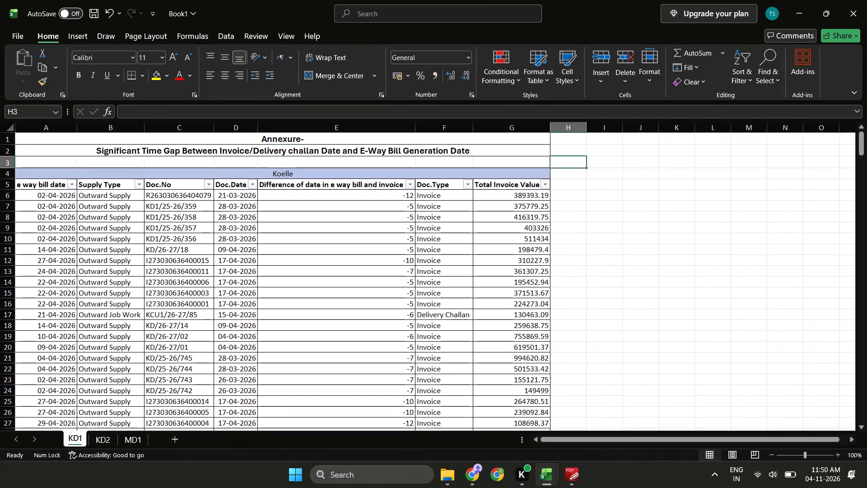
Return to the MD1 sheet and look over its title, company heading and first invoice row.
key(Left)
key(Down)
key(Left)
key(ctrl+Page_Down)
key(ctrl+Page_Down)
key(Up)
key(Up)
key(Left)
key(Right)
key(Up)
key(Left)
key(Down)
key(Up)
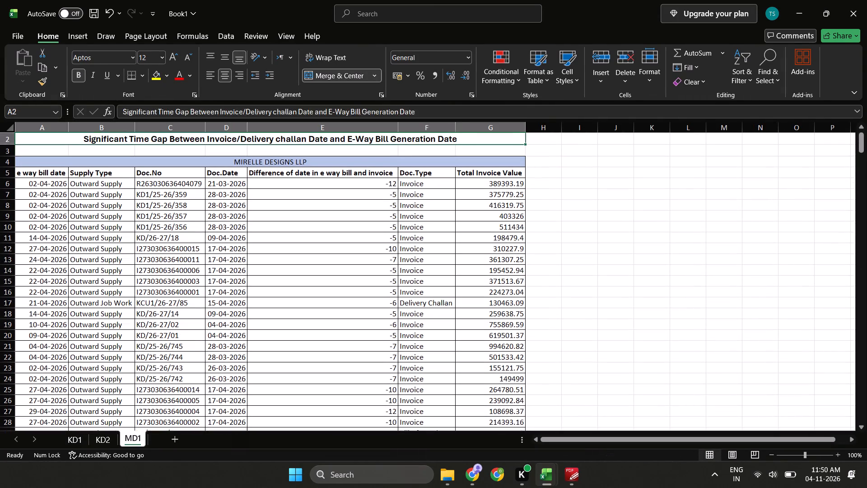
key(Up)
key(Left)
key(Down)
key(Down)
key(Down)
key(Left)
key(Down)
key(Left)
key(Down)
key(Left)
key(Left)
key(Left)
key(Left)
key(Left)
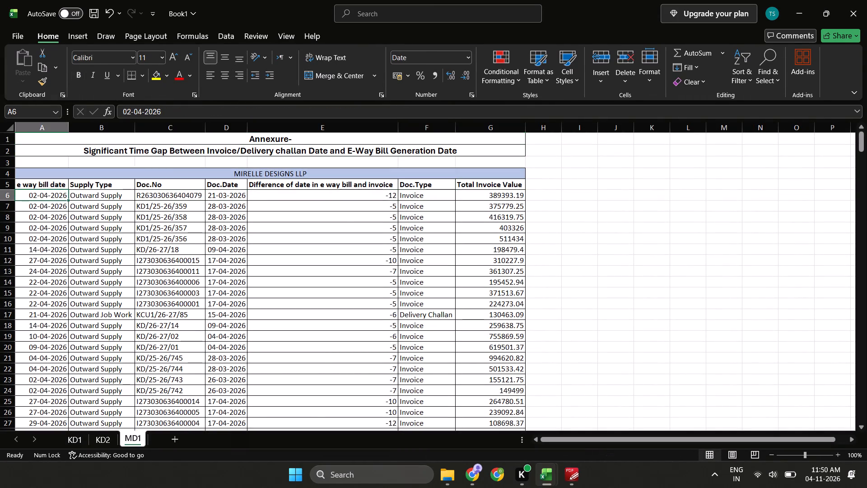
Switch to the Mirelle E-way bill & PO required workbook and look at its IGST Apr-jun list.
key(alt+Tab)
key(alt+Tab)
key(alt+Tab)
key(alt+Tab)
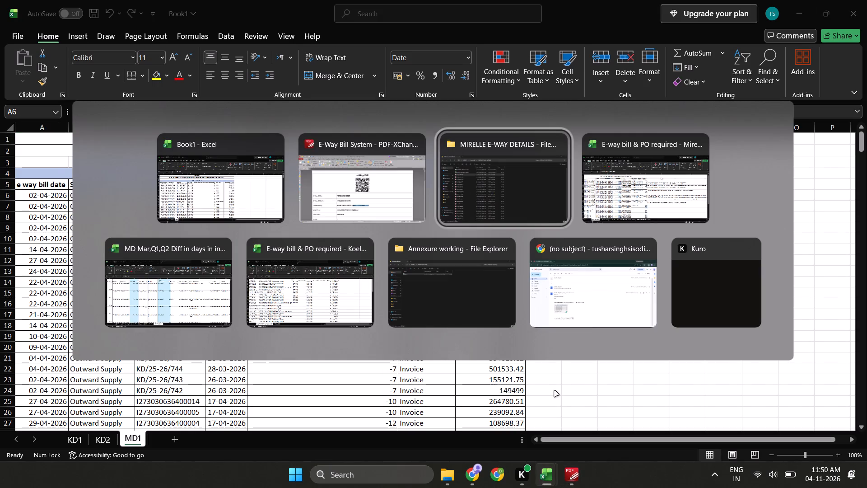
key(alt+Tab)
key(Down)
key(Left)
key(Up)
key(Right)
key(Up)
key(Left)
key(Down)
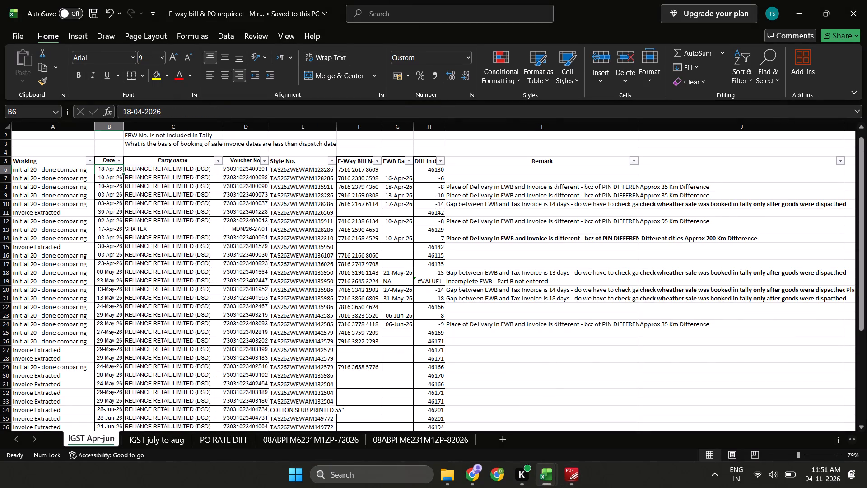
Check the MD Mar,Q1,Q2 date-difference workbook and the Mirelle E-way bill workbook as possible sources, and return to MD1 in Book1.
key(alt+Tab)
key(alt+Tab)
key(alt+Tab)
key(alt+Tab)
key(alt+Tab)
key(alt+Left)
key(alt+Left)
key(alt+Down)
key(alt+Left)
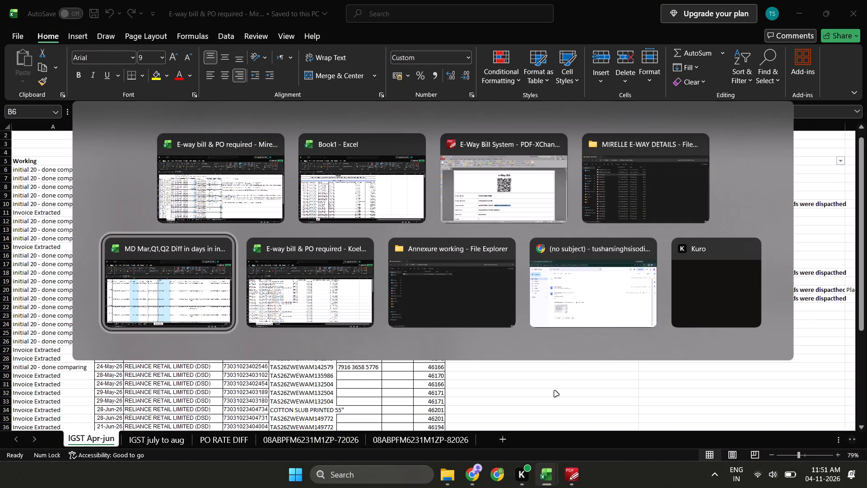
key(Up)
key(Left)
key(Right)
key(Up)
key(Down)
key(Left)
key(alt+Tab)
key(Right)
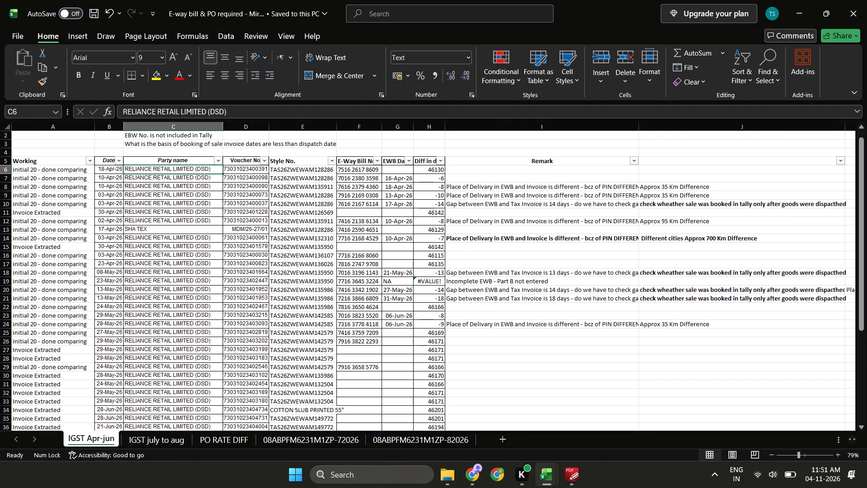
key(Left)
key(alt+Tab)
key(alt+Tab)
key(alt+Tab)
key(Left)
key(Right)
key(Up)
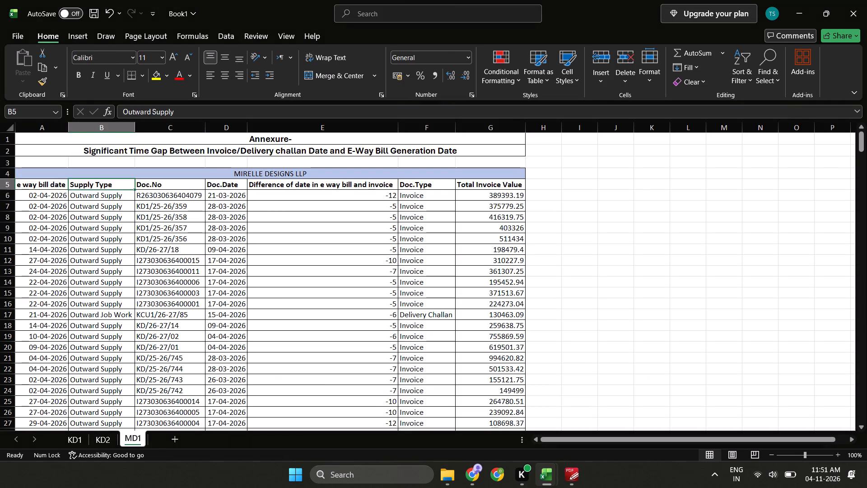
key(Left)
Copy all EWB DATE entries from the Apr-Sep Non 0 sheet and paste them as values into MD1's e way bill date column from A6.
key(alt+Tab)
key(Up)
key(Left)
key(Right)
key(Right)
key(Right)
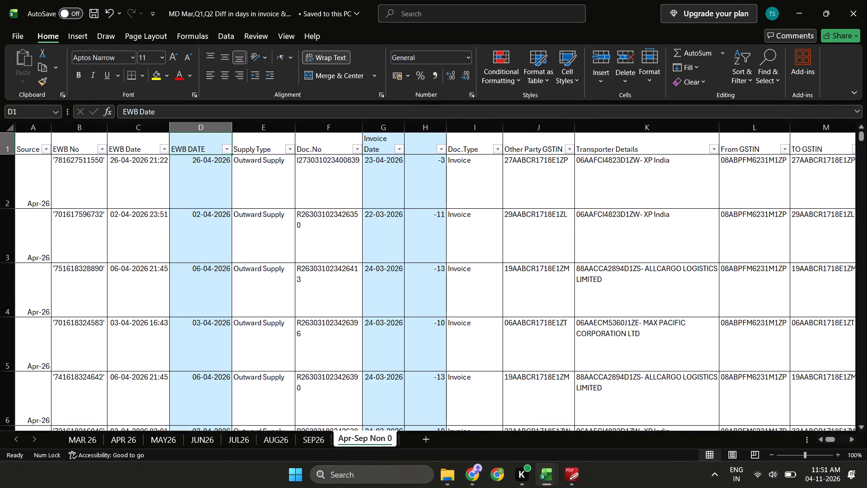
key(Right)
key(Down)
key(Left)
key(ctrl+shift+Down)
key(Up)
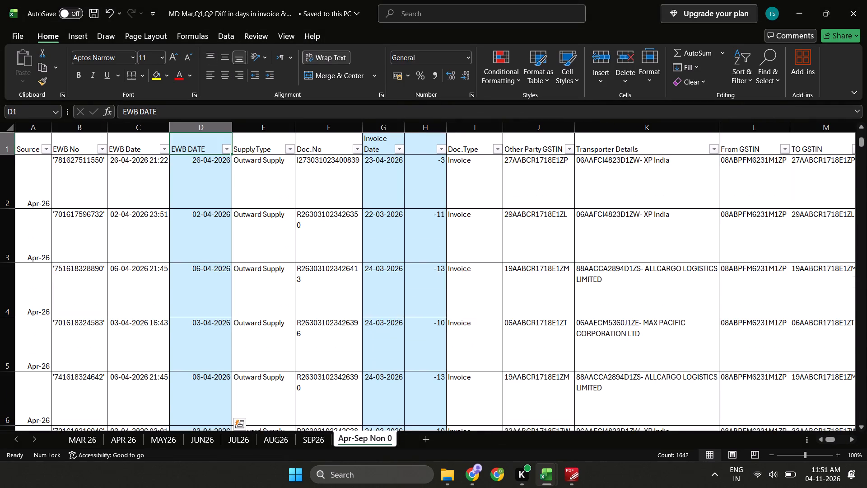
key(Down)
key(ctrl+shift+Down)
key(ctrl+c)
key(alt+Tab)
key(alt+Tab)
key(alt+Tab)
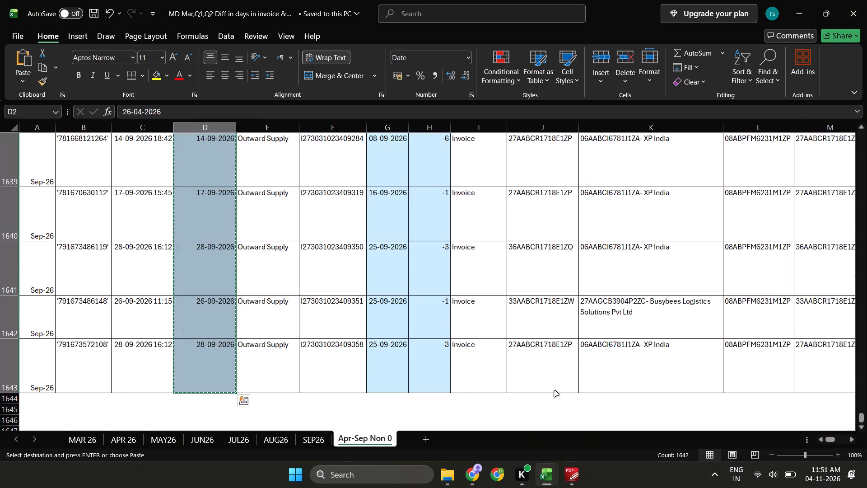
key(Down)
key(ctrl+alt+v)
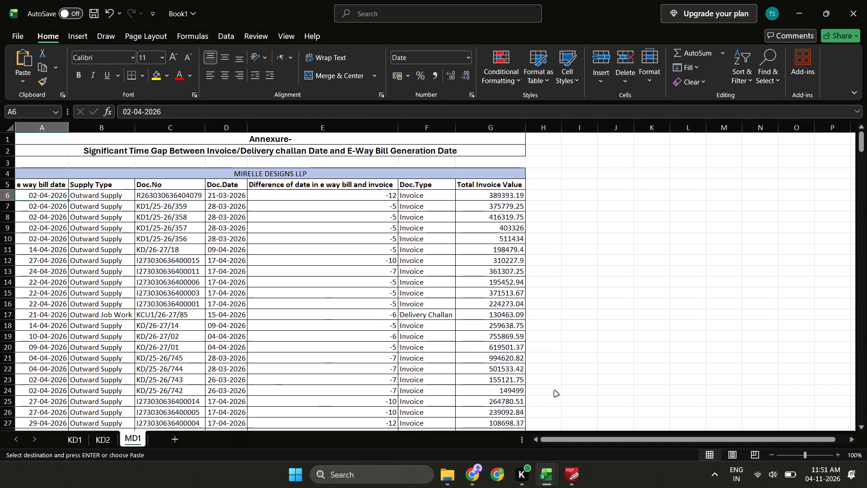
key(v)
key(Return)
key(End)
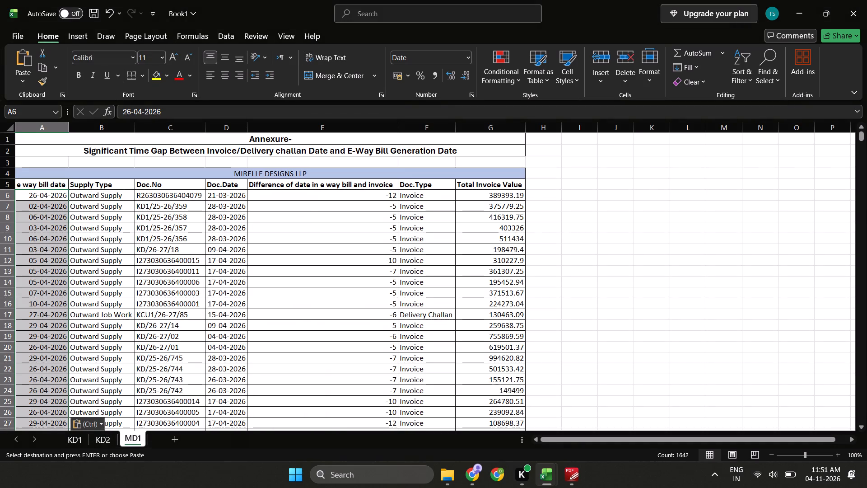
Check the pasted e way bill dates on MD1 from the first entry to the end of the column.
key(shift+Return)
key(Down)
key(Up)
key(Down)
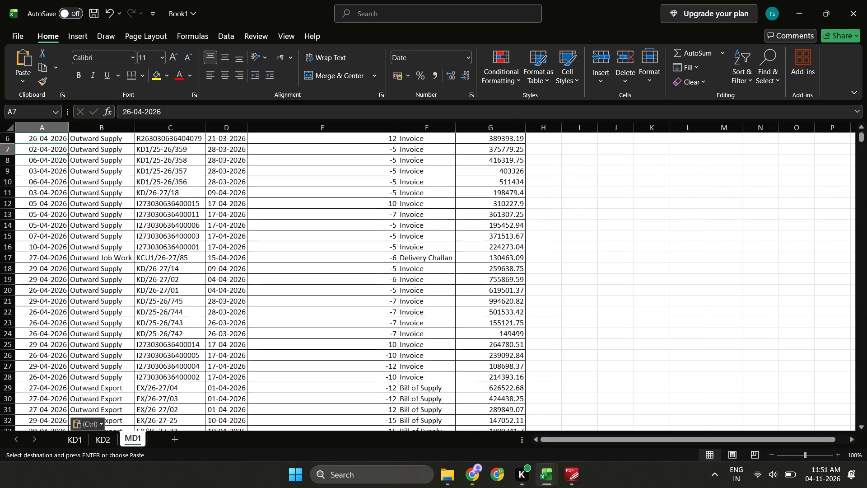
key(Up)
key(Up)
key(Up)
key(Right)
key(Down)
key(Down)
key(Left)
key(Left)
key(Left)
key(Left)
key(Left)
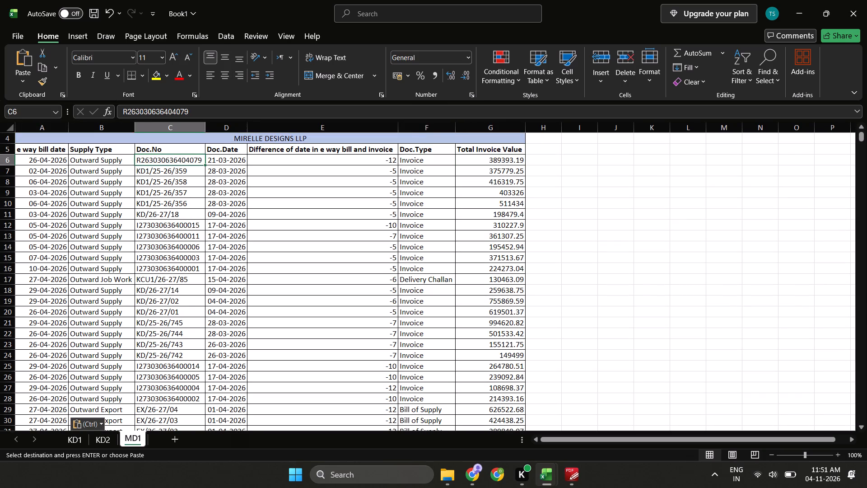
key(Down)
key(Left)
key(ctrl+Down)
key(Left)
key(ctrl+Down)
key(Down)
key(Up)
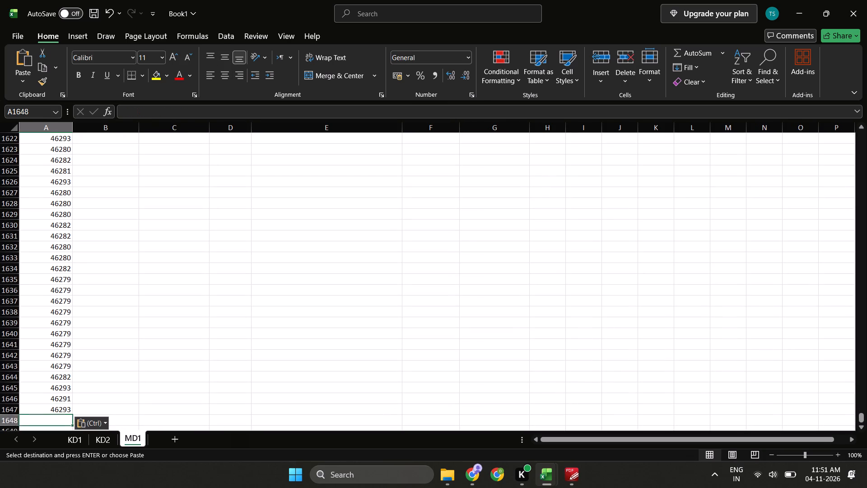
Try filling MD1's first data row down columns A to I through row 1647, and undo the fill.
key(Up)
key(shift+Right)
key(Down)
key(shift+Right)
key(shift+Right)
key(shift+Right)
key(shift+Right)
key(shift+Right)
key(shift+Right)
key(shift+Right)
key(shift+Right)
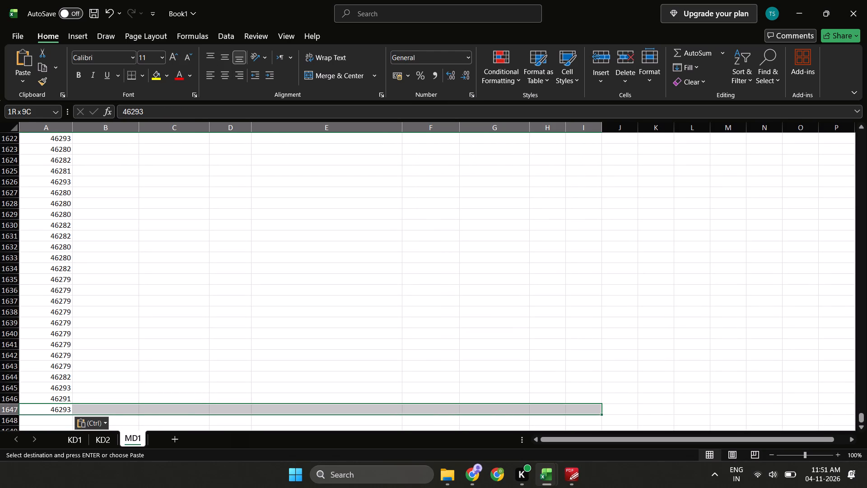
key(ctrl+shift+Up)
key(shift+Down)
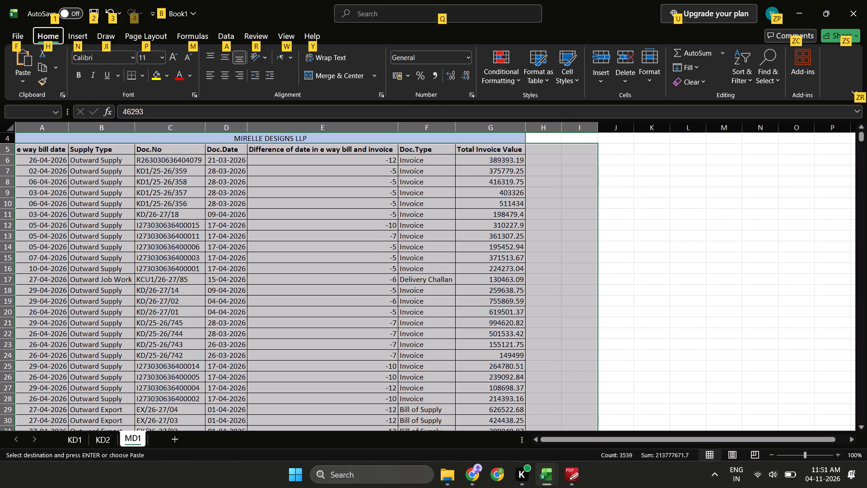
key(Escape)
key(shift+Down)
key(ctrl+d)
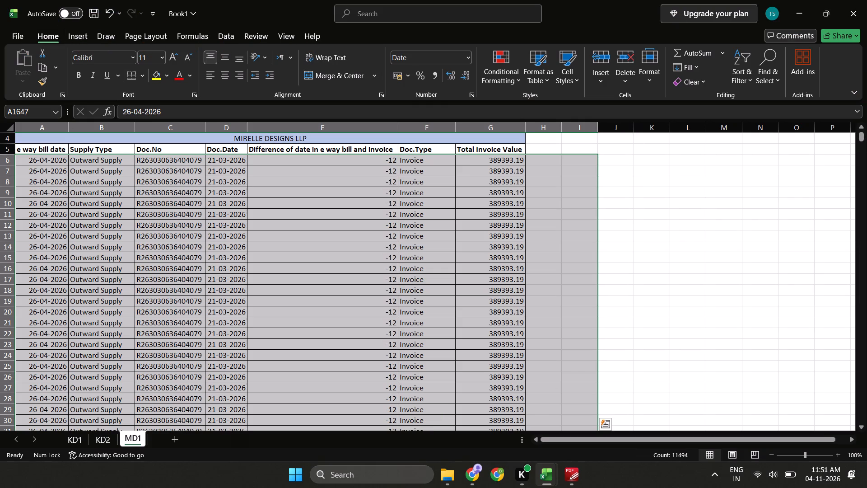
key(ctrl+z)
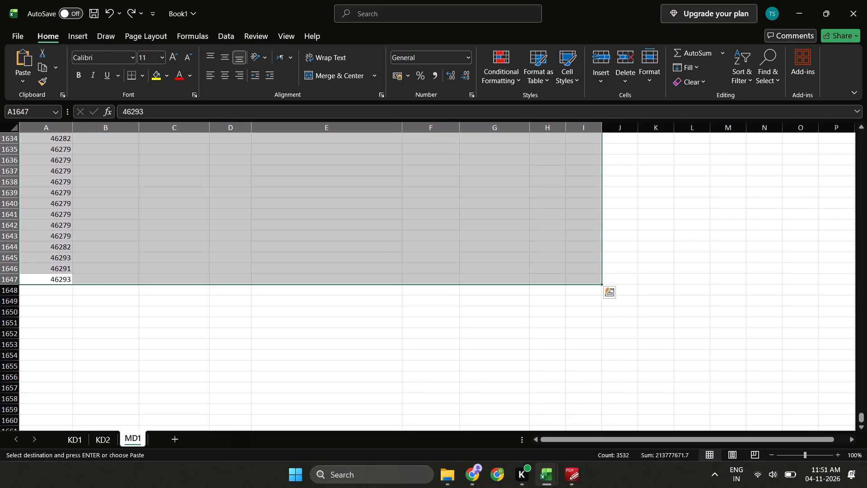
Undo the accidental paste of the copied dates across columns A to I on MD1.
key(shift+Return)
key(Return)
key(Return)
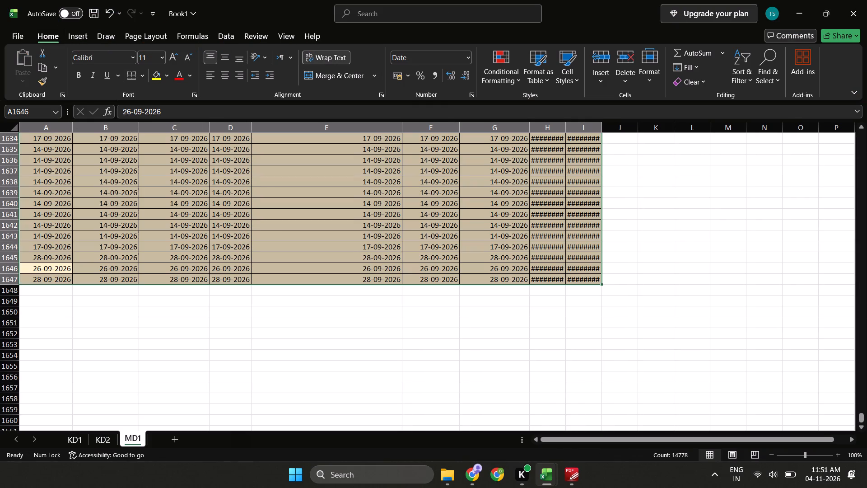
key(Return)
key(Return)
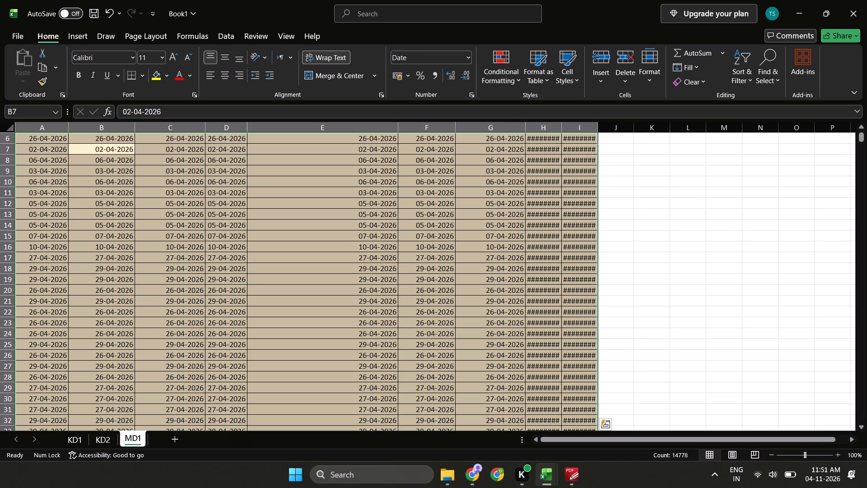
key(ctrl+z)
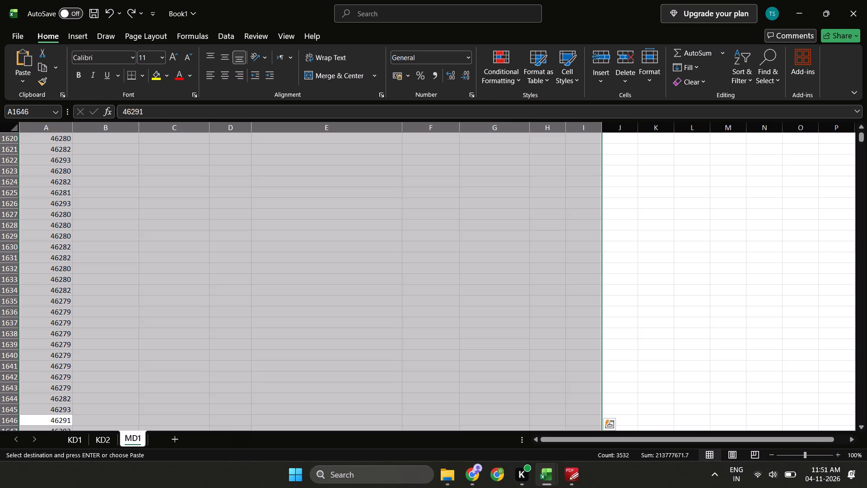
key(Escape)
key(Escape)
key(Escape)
Look through the invoice rows in the upper part of the MD1 list.
key(Return)
key(Return)
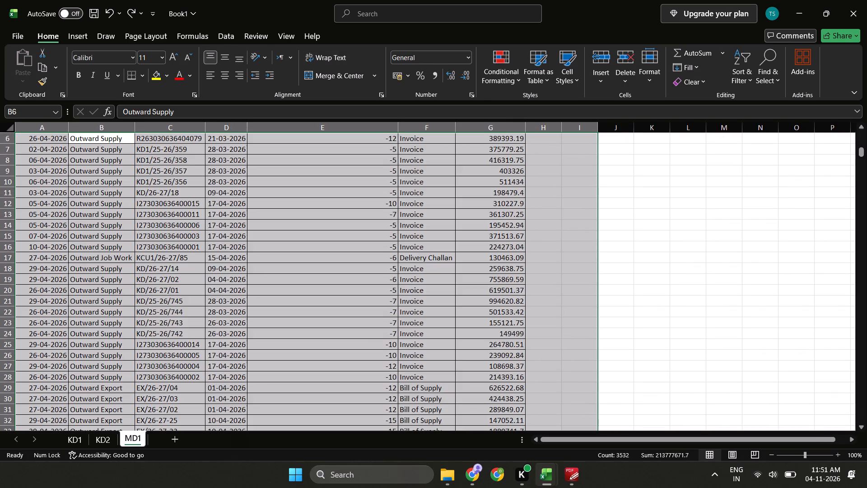
scroll(640, 375, up, 1)
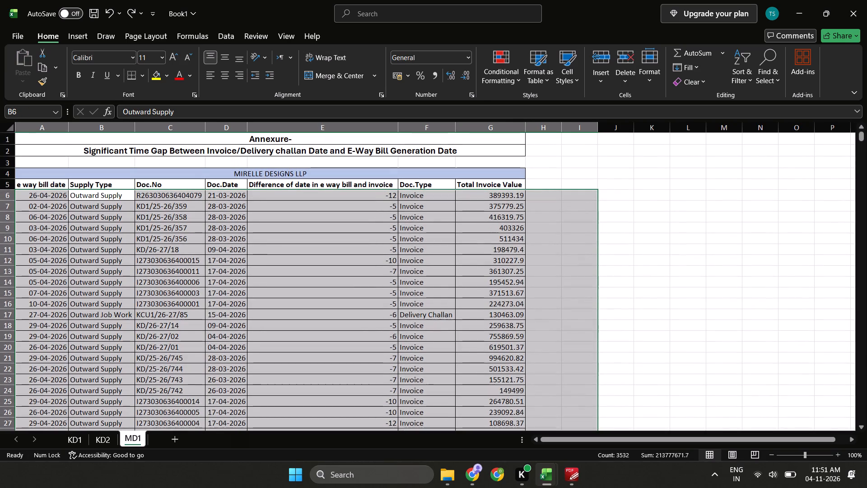
scroll(640, 375, down, 1)
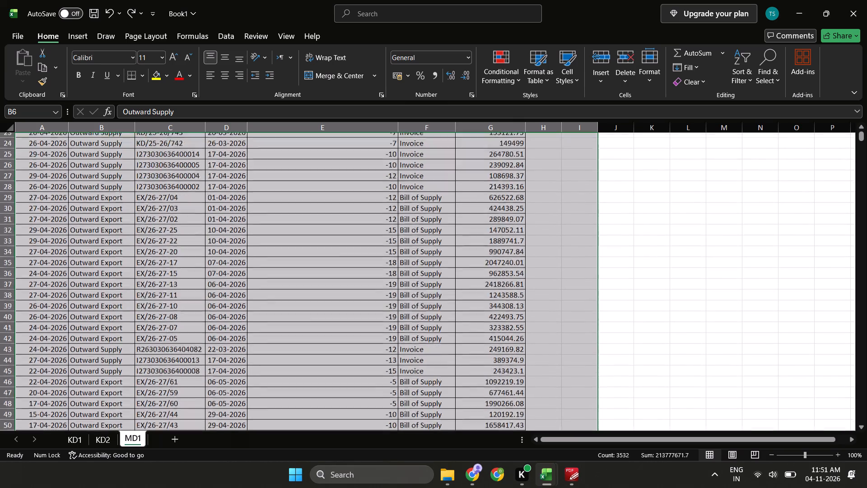
scroll(640, 375, down, 3)
scroll(640, 375, up, 1)
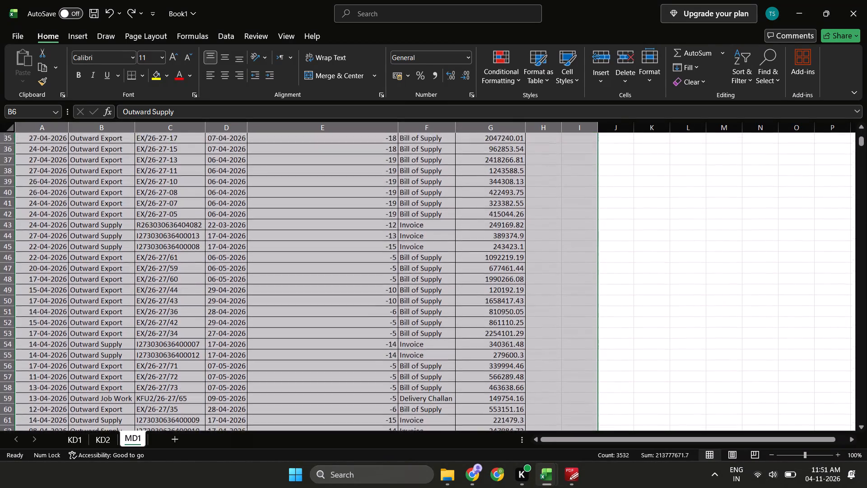
scroll(640, 375, up, 1)
Fill the date 26-04-2026 from A6 down MD1's e way bill date column through row 1647.
key(Left)
key(Left)
key(Down)
key(ctrl+Down)
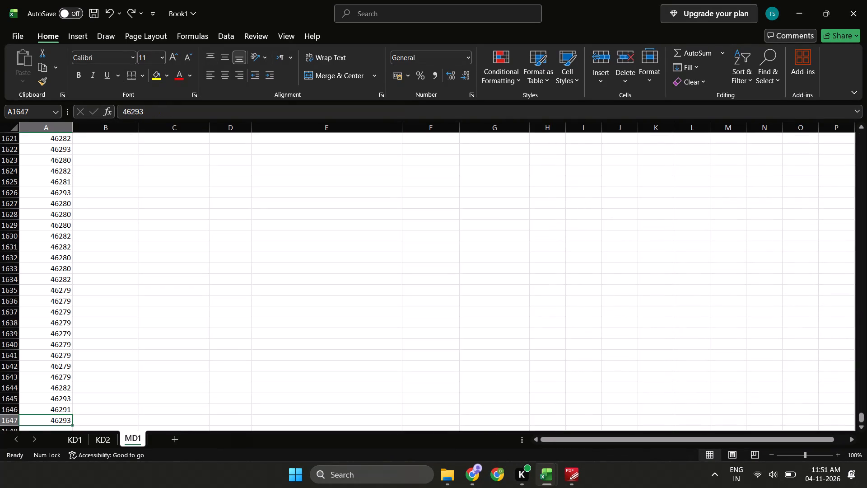
key(ctrl+shift+Up)
key(shift+Down)
key(shift+Down)
key(shift+Left)
key(shift+Left)
key(shift+Left)
key(shift+Left)
key(shift+Left)
key(shift+Left)
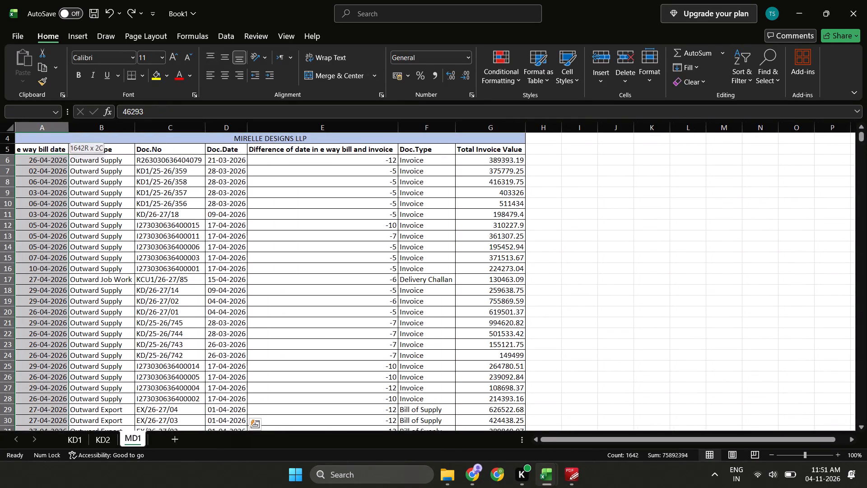
key(ctrl+d)
key(Down)
key(Down)
key(Up)
key(ctrl+Up)
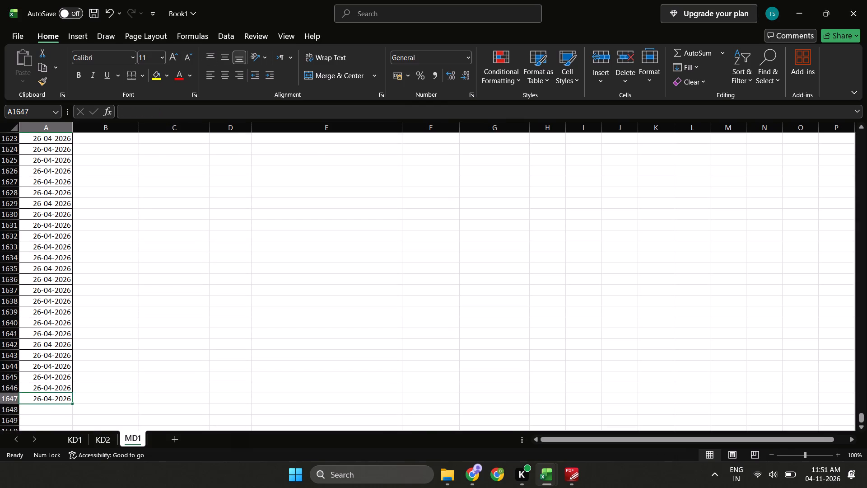
Fill the supply type Outward Supply on MD1 from B320 down through row 1647.
key(ctrl+Up)
key(Right)
key(Down)
key(Down)
key(Left)
key(Left)
key(Left)
key(Left)
key(Left)
key(Down)
key(Left)
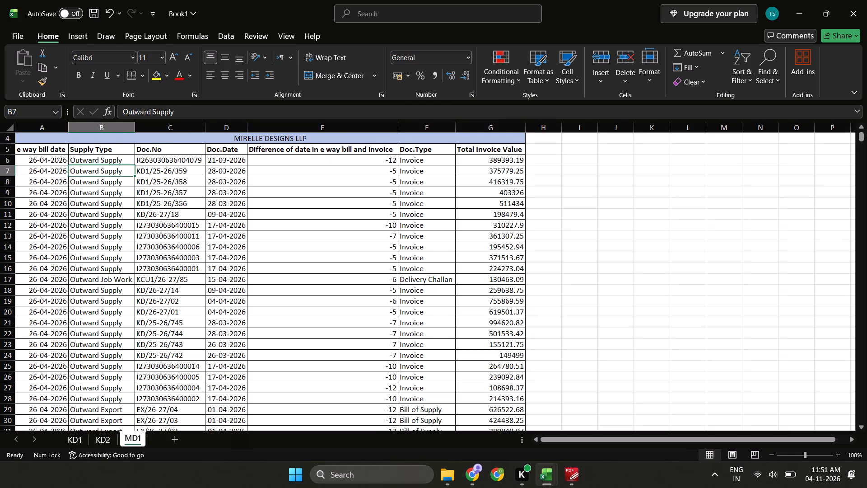
key(ctrl+Down)
key(Left)
key(Down)
key(ctrl+Down)
key(Right)
key(ctrl+shift+Up)
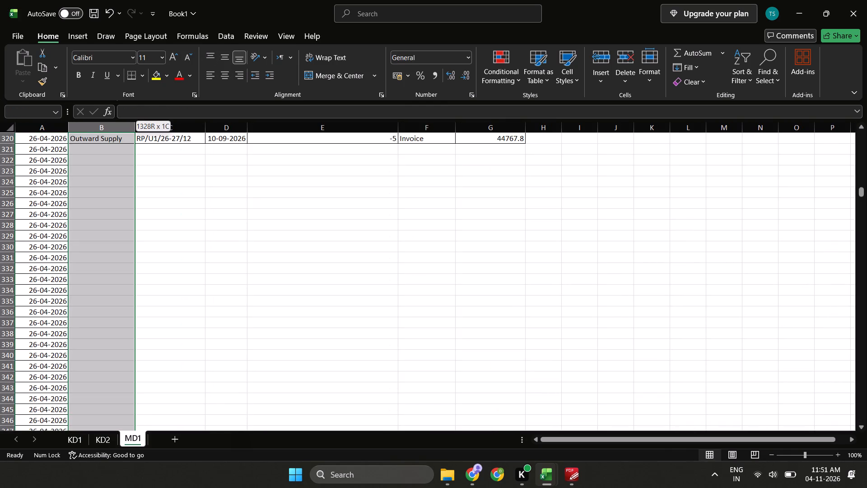
key(shift+Up)
key(shift+Down)
key(ctrl+d)
Fill row 320's entries in columns B to G, up to Total Invoice Value, down MD1 through row 1647.
key(shift+Right)
key(shift+Right)
key(shift+Right)
key(shift+Right)
key(shift+Right)
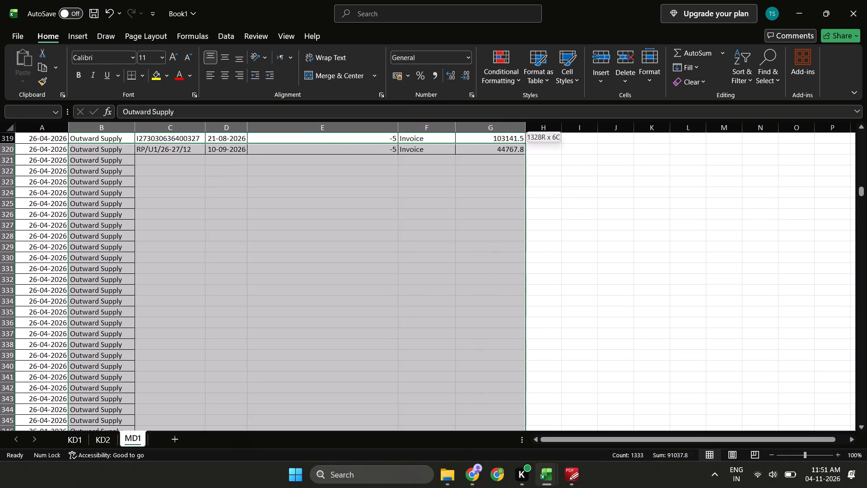
key(ctrl+d)
key(Down)
key(Down)
key(Right)
key(Up)
key(Right)
key(Up)
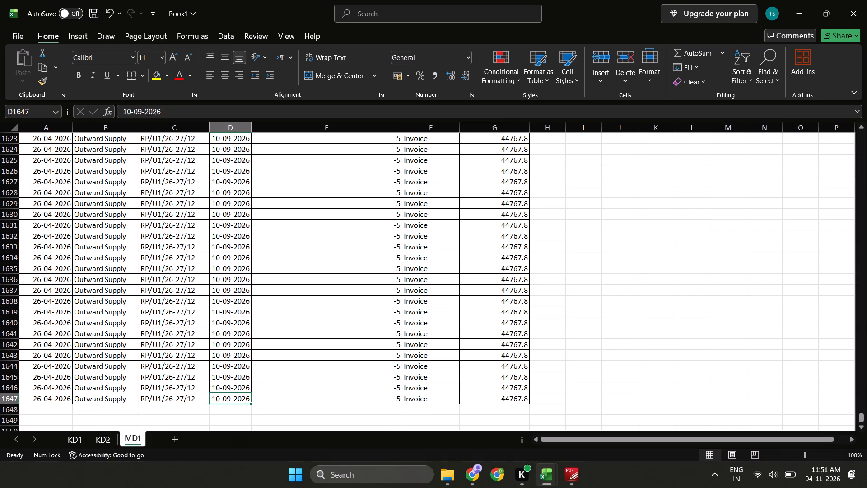
Examine the first rows of the MD1 list across the Doc.Date, Difference of date and Doc.Type columns.
key(ctrl+Up)
key(Right)
key(Left)
key(Down)
key(Left)
key(Right)
key(Down)
key(Right)
key(Up)
key(Right)
key(Down)
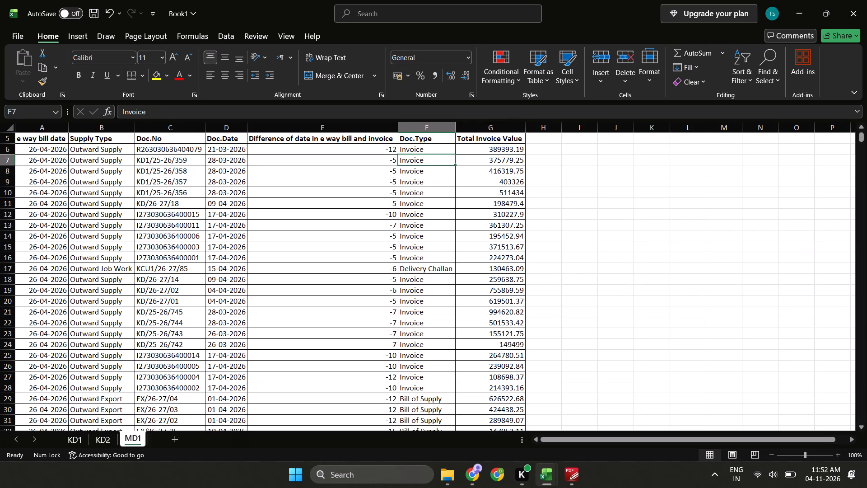
Look down MD1's Doc.Type column through the upper part of the list.
key(Down)
key(Down)
key(Down)
key(ctrl+Down)
key(Up)
key(ctrl+Up)
key(Down)
key(Down)
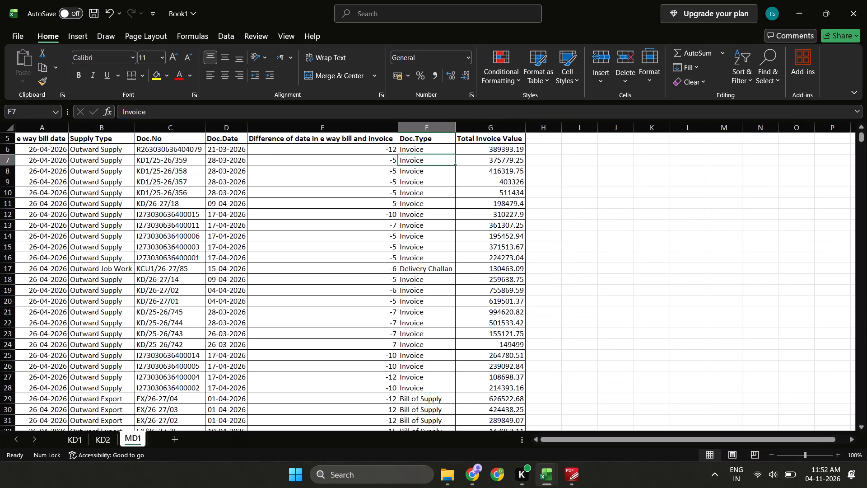
key(Down)
key(Down)
key(Down)
key(Down)
key(Down)
key(Down)
key(Down)
key(Down)
key(Down)
key(Down)
key(Down)
key(Down)
key(Down)
key(Down)
key(Down)
key(Down)
key(Down)
key(Down)
key(Down)
key(Down)
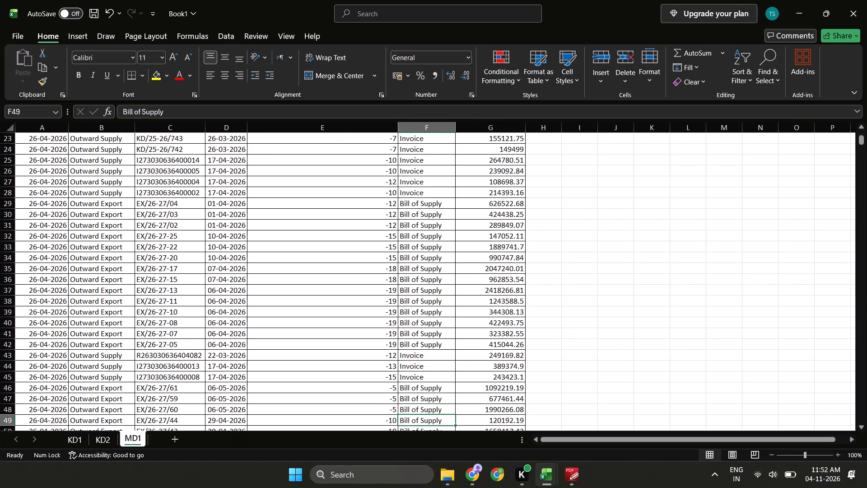
key(Down)
key(Down)
key(Down)
key(Down)
key(Down)
key(Down)
key(Down)
key(Down)
key(Down)
key(ctrl+Up)
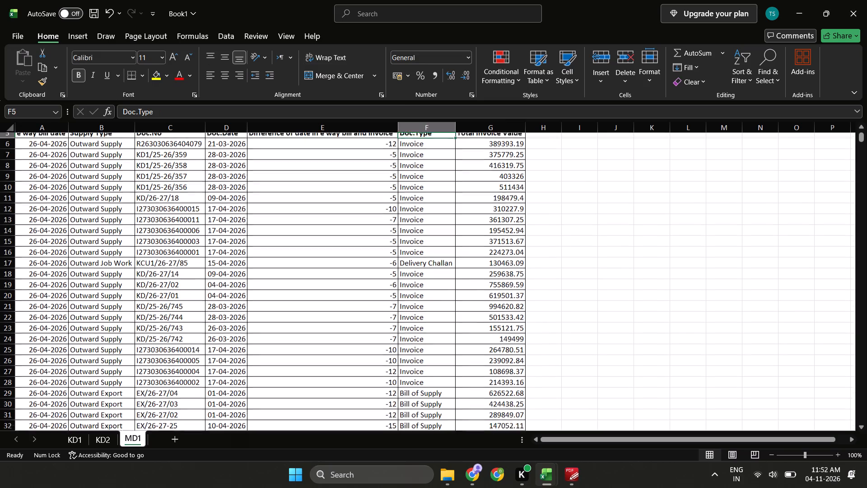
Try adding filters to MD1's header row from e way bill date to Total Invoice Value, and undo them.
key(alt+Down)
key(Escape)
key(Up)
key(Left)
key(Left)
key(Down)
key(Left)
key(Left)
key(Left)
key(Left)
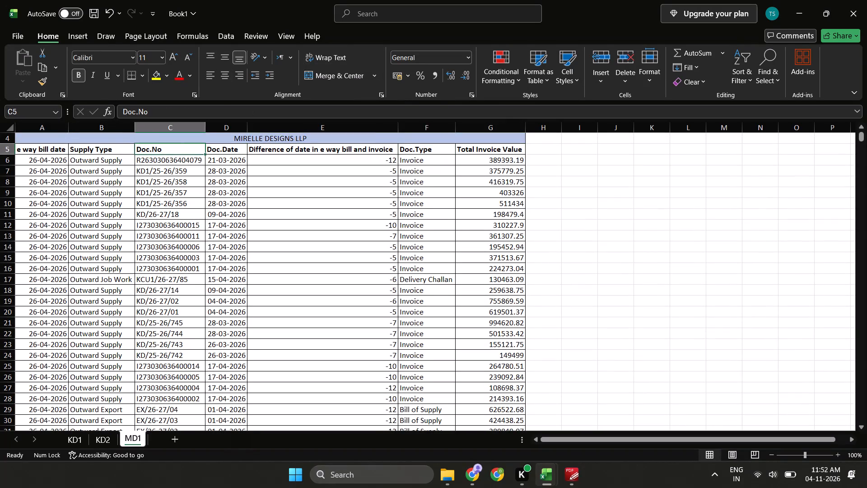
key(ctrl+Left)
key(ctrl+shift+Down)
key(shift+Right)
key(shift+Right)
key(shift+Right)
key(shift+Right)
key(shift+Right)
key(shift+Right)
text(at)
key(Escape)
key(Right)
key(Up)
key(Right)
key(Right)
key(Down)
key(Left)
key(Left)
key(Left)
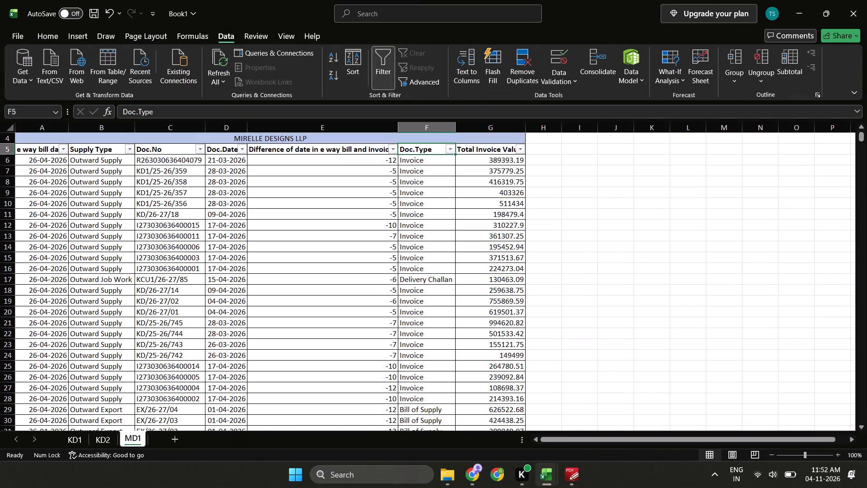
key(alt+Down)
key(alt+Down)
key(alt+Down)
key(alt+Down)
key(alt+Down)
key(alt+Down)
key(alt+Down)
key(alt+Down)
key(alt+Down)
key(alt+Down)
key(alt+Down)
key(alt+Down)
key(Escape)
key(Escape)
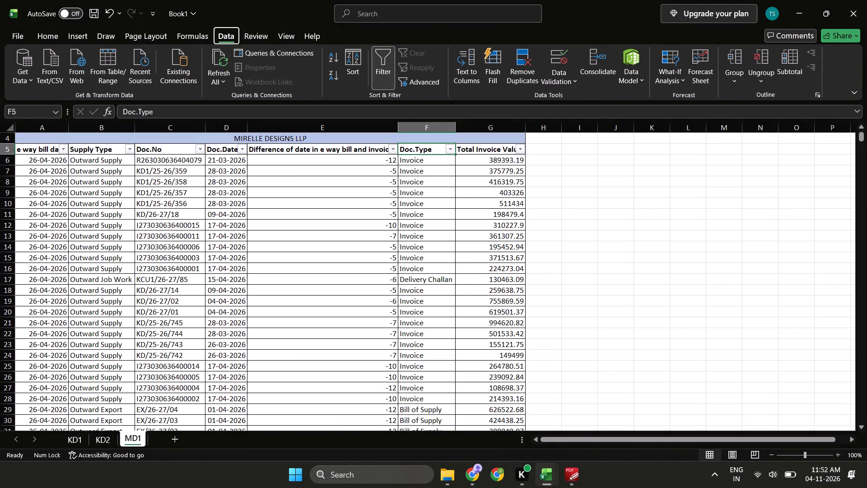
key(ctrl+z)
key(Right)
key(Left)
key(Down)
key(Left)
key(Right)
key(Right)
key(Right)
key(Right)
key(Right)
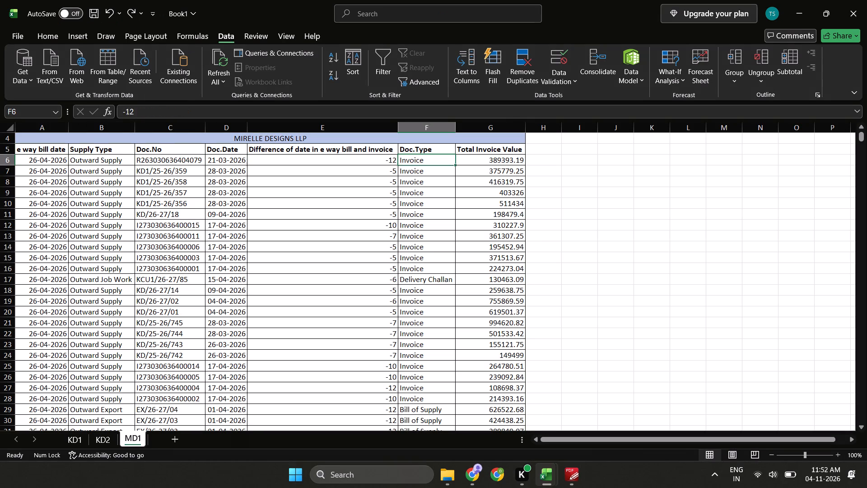
Copy the EWB DATE data from D2 down on the other workbook's Apr-Sep Non 0 sheet and return to MD1 in Book1.
key(Left)
key(Left)
key(Left)
key(Left)
key(Left)
key(alt+Tab)
key(Up)
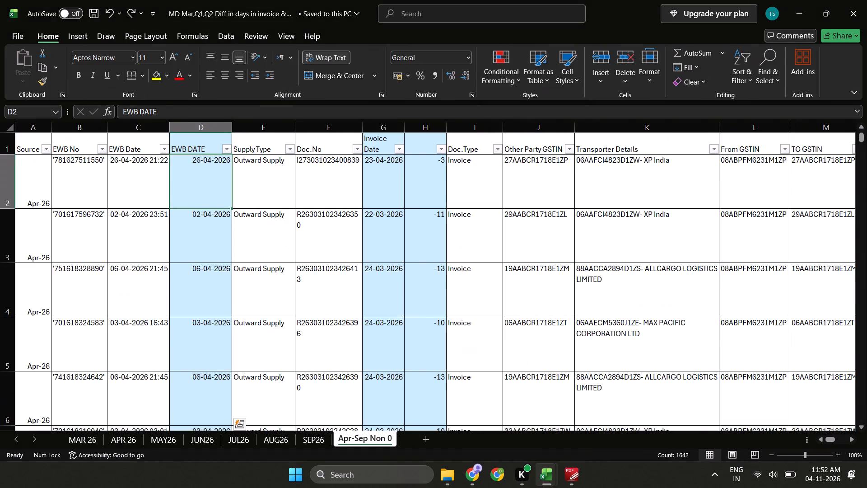
key(Down)
key(ctrl+shift+Down)
key(ctrl+c)
key(alt+Tab)
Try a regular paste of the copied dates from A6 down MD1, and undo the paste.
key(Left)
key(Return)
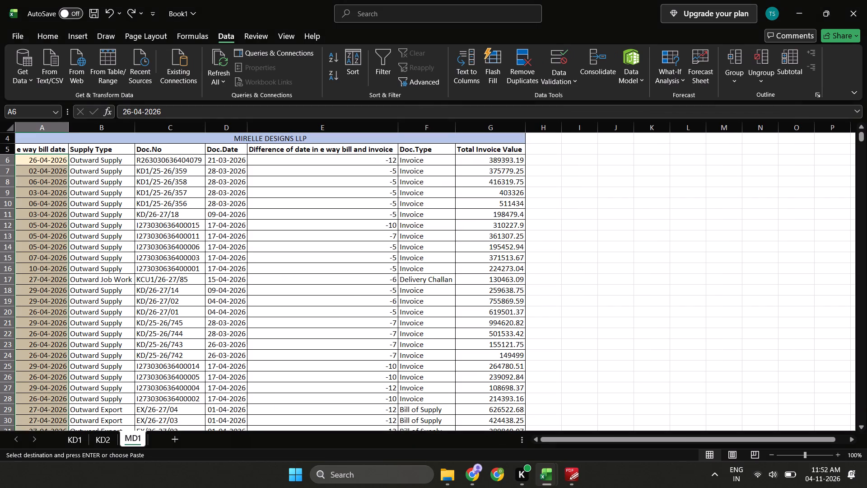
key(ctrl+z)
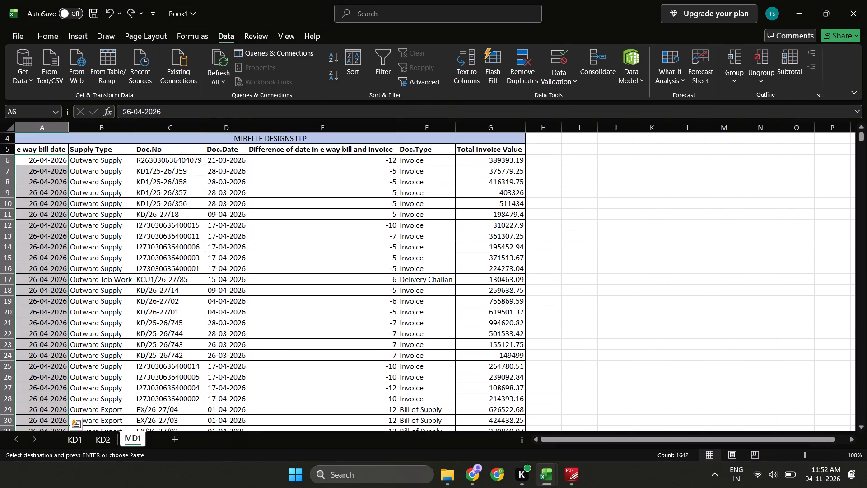
Paste the copied dates as values only from A6 down MD1's e way bill date column, and go to the last row.
key(ctrl+alt+v)
key(v)
key(Return)
key(Escape)
key(Down)
key(Down)
key(ctrl+Down)
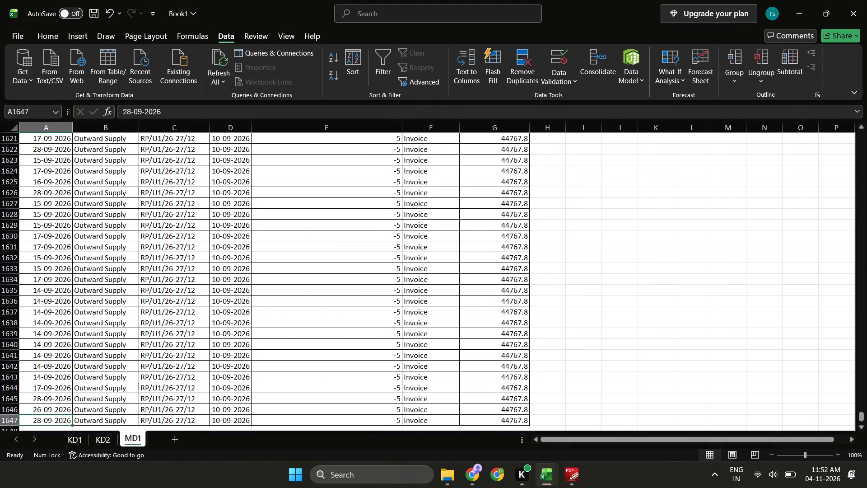
Copy the EWB DATE data from D2 down on the other workbook's Apr-Sep Non 0 sheet.
key(alt+Tab)
key(Left)
key(Up)
key(Right)
key(Down)
key(ctrl+shift+Down)
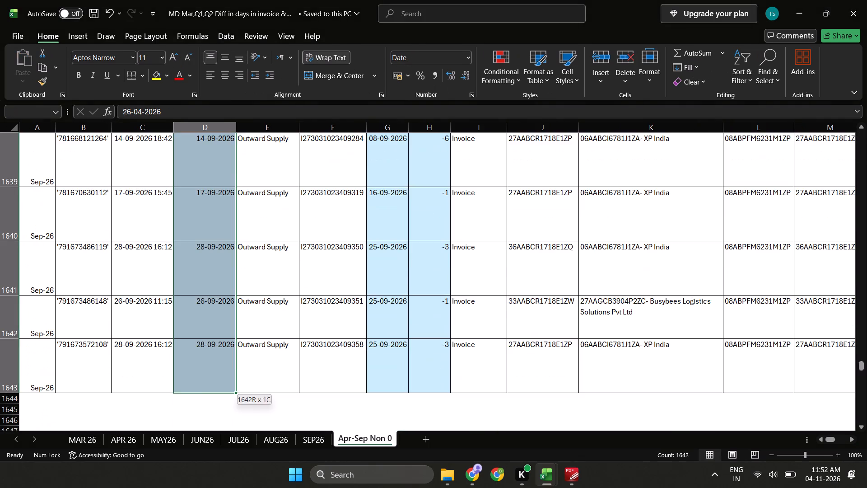
key(ctrl+c)
Paste the copied dates as values only from A6 down MD1's e way bill date column in Book1, and go to the last row.
key(alt+Tab)
key(Left)
key(Up)
key(Up)
key(ctrl+Up)
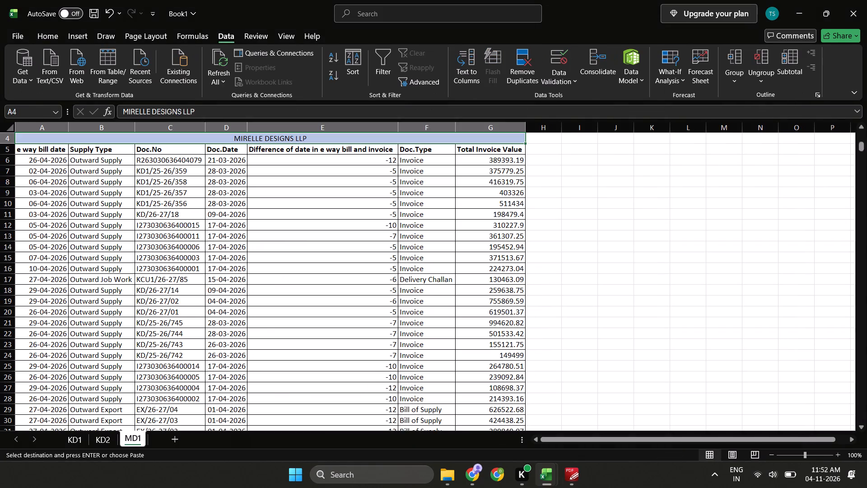
key(Down)
key(Down)
key(ctrl+alt+v)
key(v)
key(Return)
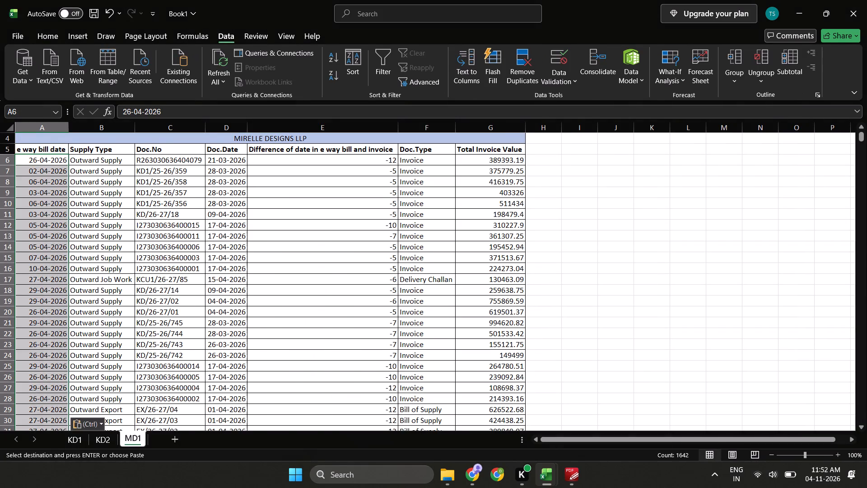
key(shift+Return)
key(Escape)
key(Escape)
key(Escape)
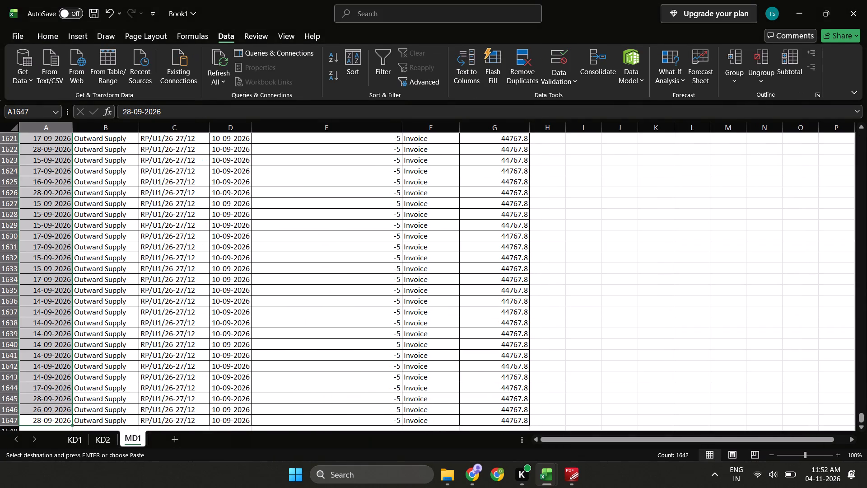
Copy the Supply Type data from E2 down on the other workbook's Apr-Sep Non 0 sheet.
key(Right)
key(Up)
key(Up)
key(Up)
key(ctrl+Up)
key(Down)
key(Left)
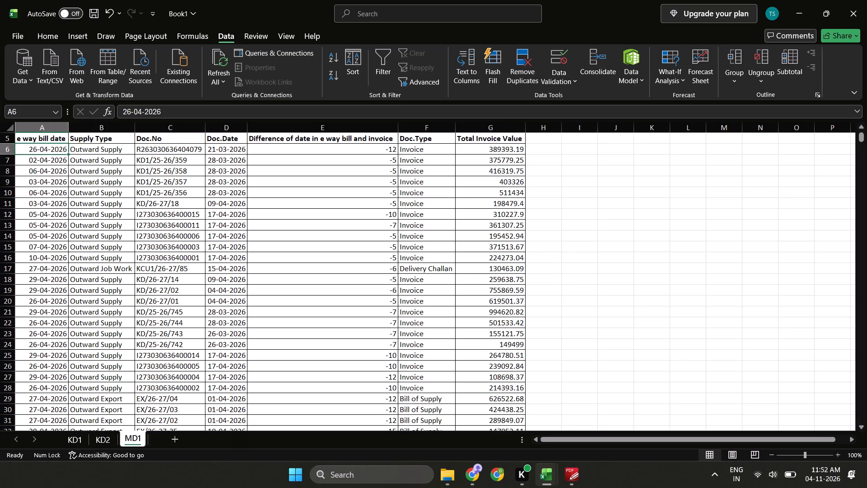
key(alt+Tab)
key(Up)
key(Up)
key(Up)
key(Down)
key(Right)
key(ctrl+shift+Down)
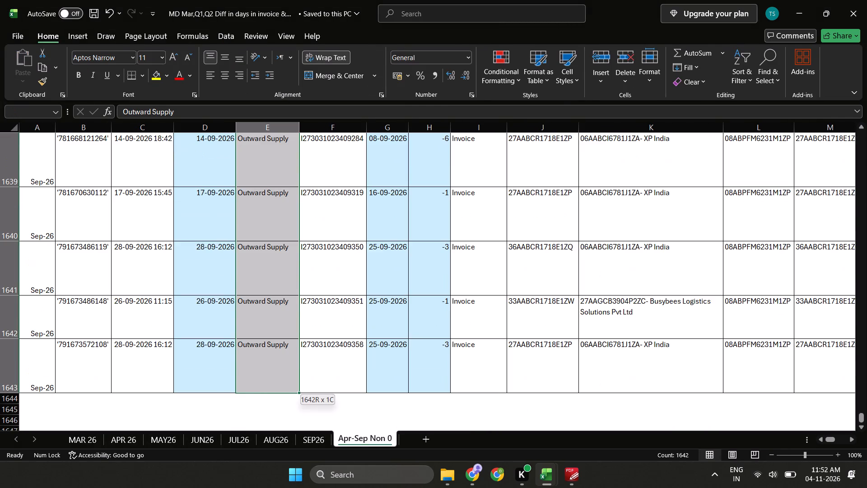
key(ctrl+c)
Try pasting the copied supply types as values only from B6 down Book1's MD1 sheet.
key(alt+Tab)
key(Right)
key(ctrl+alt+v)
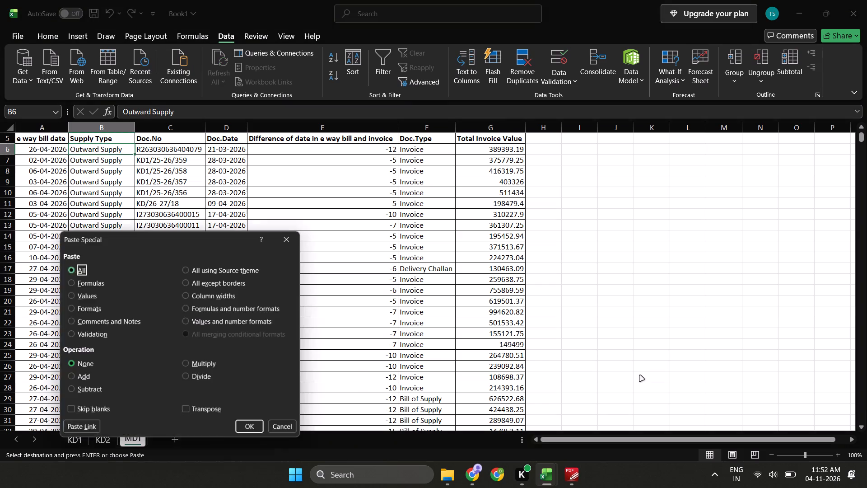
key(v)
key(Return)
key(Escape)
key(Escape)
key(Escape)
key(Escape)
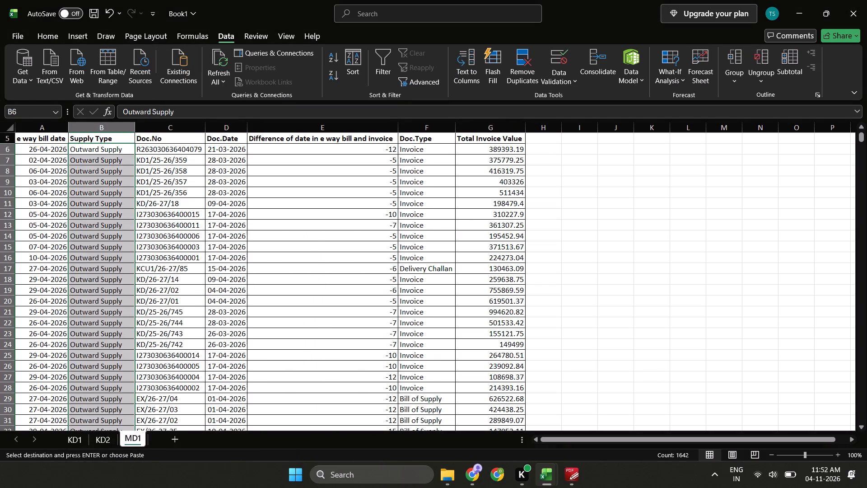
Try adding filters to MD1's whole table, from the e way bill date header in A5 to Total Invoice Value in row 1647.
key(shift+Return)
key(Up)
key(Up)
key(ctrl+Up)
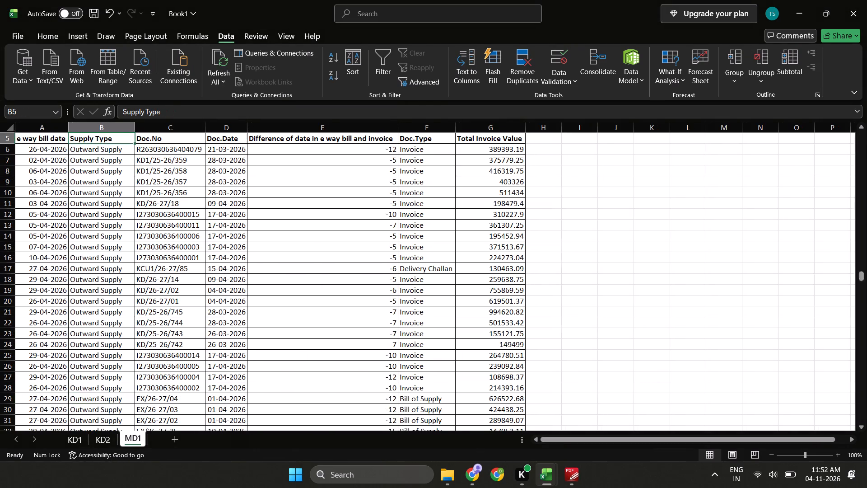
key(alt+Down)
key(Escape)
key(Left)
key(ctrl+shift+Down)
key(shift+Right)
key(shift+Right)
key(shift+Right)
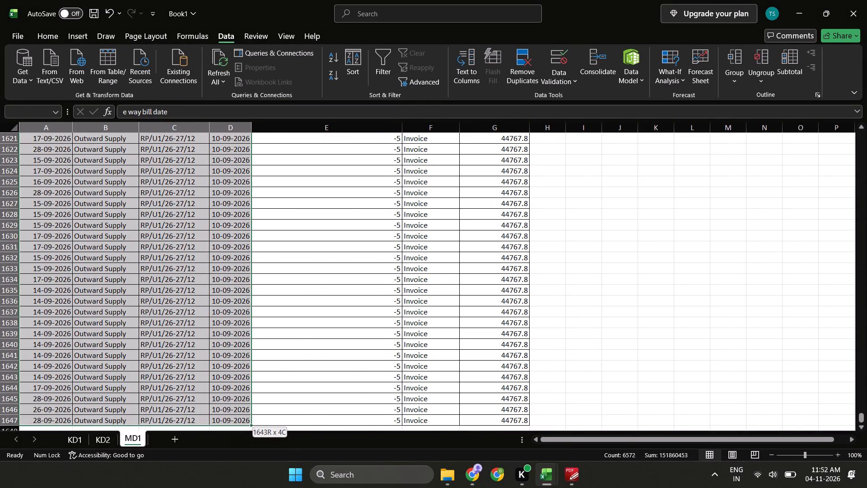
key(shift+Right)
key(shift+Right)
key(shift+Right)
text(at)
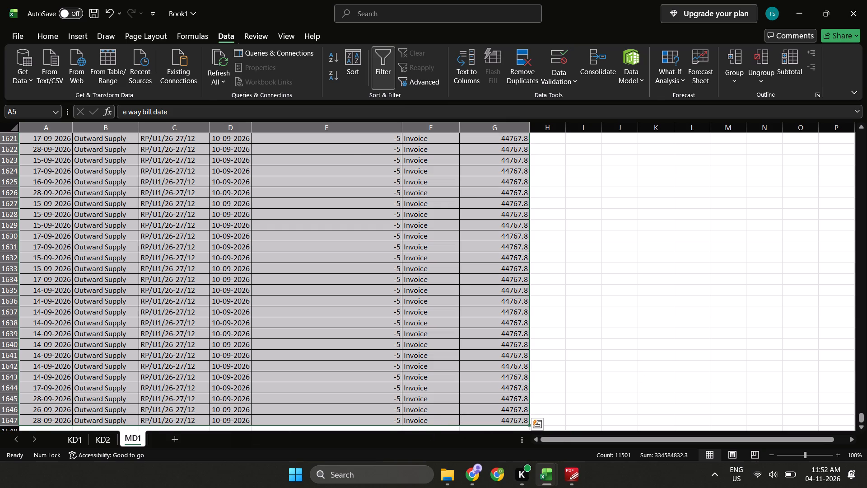
View the filter options of MD1's Supply Type column.
key(Up)
key(Escape)
key(Right)
key(Left)
key(Down)
key(Left)
key(Left)
key(Left)
key(Left)
key(Left)
key(alt+Down)
key(Down)
key(Down)
key(Down)
key(Down)
key(Down)
key(Down)
key(Down)
key(Down)
key(Down)
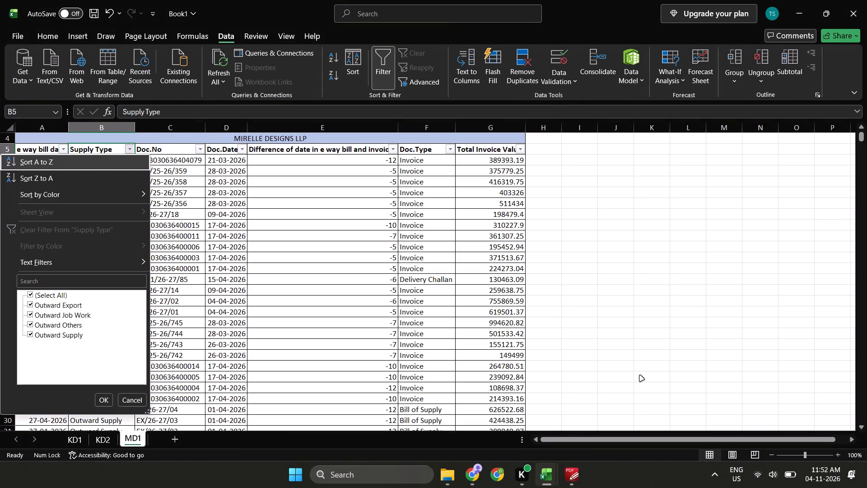
key(Escape)
Check the Supply Type column's filter on the other workbook's Apr-Sep Non 0 sheet, and return to MD1 in Book1.
key(alt+Tab)
key(Left)
key(Up)
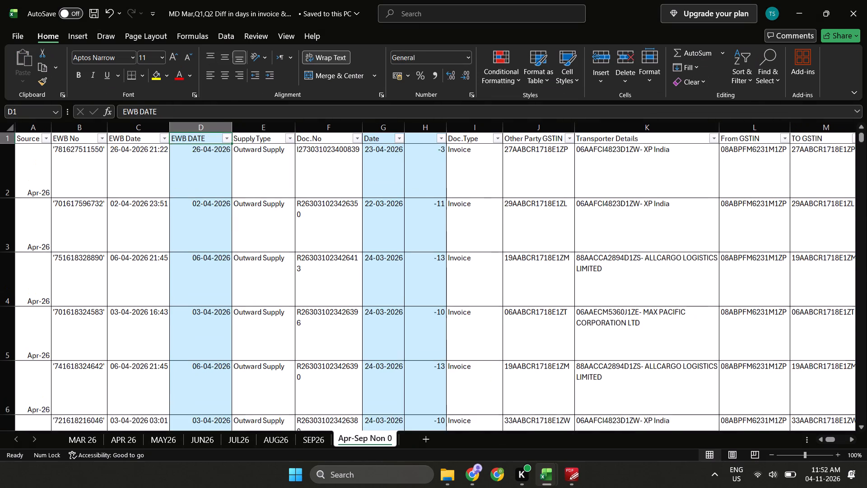
key(Right)
key(Up)
key(alt+Down)
key(Escape)
key(alt+Tab)
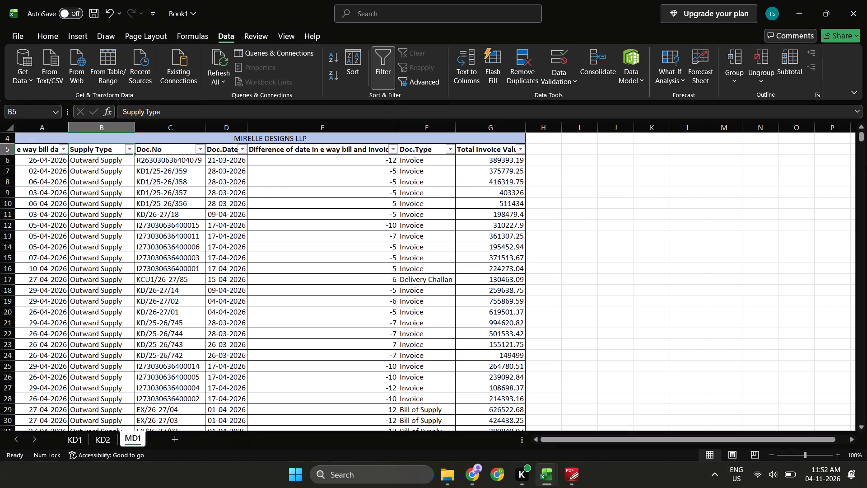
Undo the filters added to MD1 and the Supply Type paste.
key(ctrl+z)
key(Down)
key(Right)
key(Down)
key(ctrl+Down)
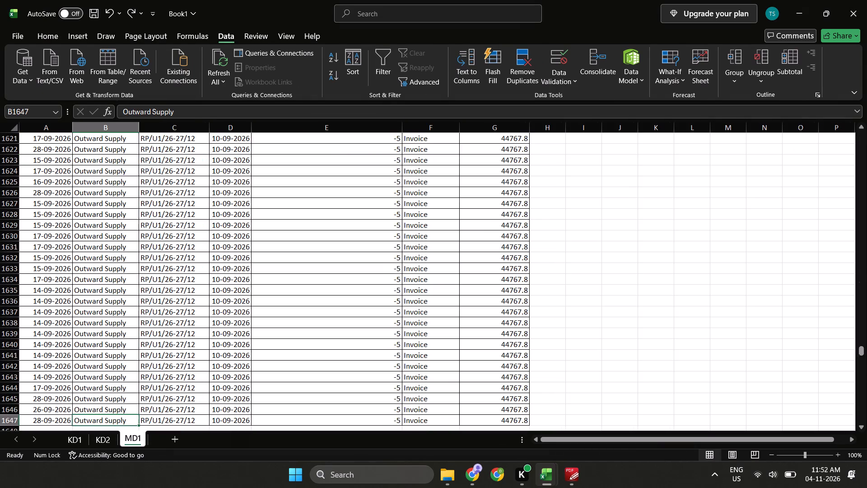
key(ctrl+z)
Examine the Supply Type and neighbouring columns in MD1's last rows and the rows above them.
key(Down)
key(ctrl+Down)
key(Left)
key(ctrl+Right)
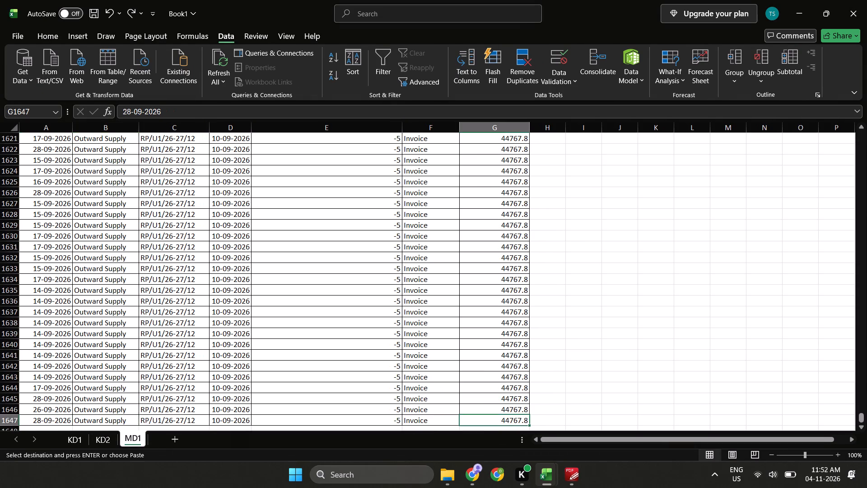
key(Up)
key(Up)
key(ctrl+Right)
key(Left)
key(ctrl+Left)
key(ctrl+Left)
key(Right)
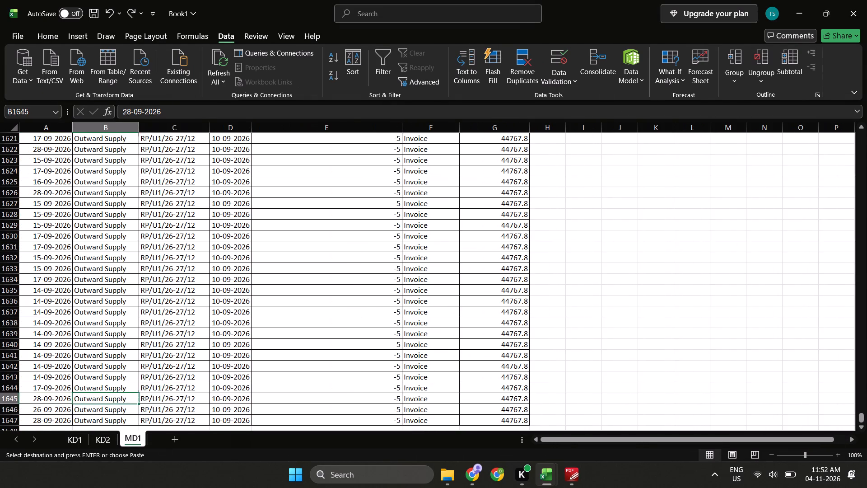
key(Right)
key(Left)
key(Down)
key(Left)
key(Down)
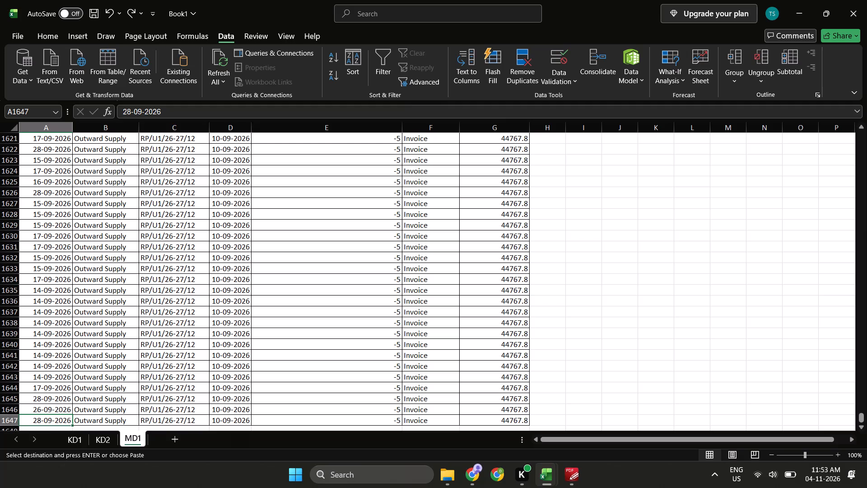
key(Up)
key(Right)
key(Up)
key(Up)
key(Page_Up)
key(Page_Up)
key(Page_Up)
key(Page_Up)
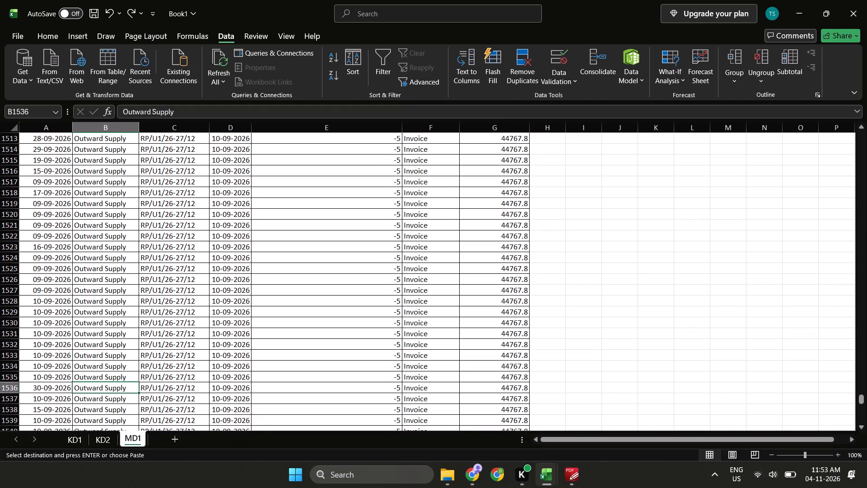
key(Page_Up)
key(Page_Up)
Switch to KD1 and on to KD2, and check KD2's last data row.
key(ctrl+Page_Up)
key(ctrl+Page_Up)
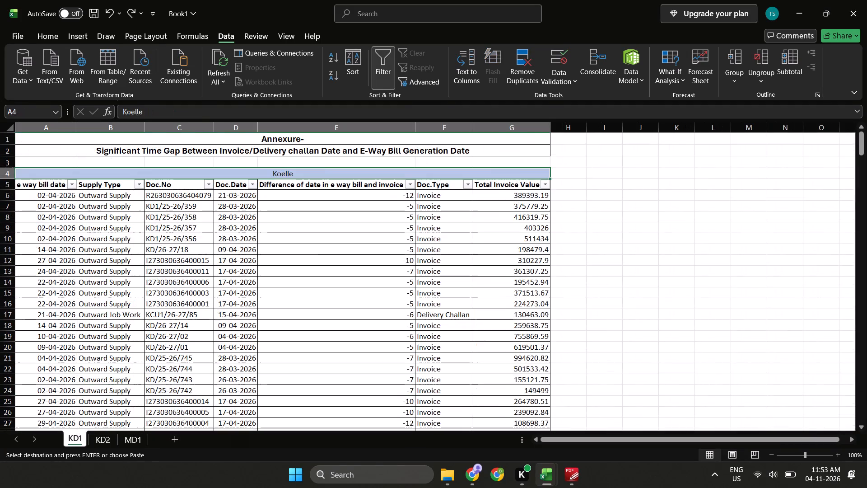
key(ctrl+Page_Down)
key(Down)
key(Down)
key(Left)
key(Down)
key(Left)
key(ctrl+Down)
key(Down)
key(Down)
key(Up)
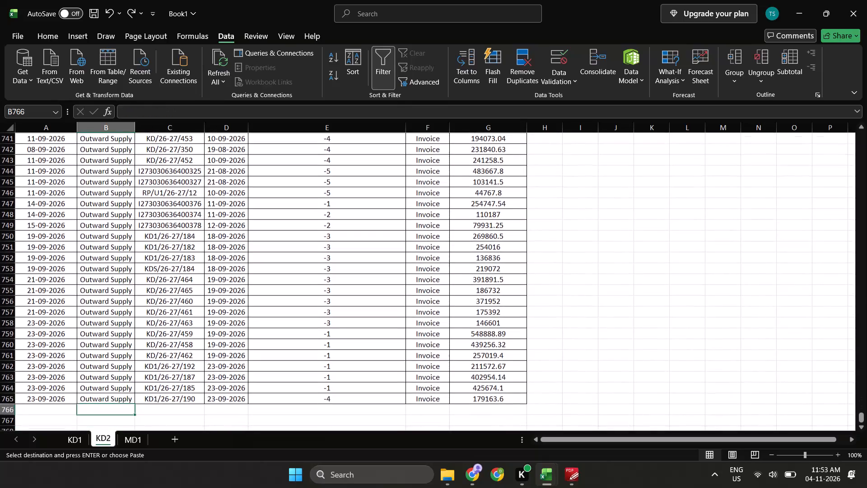
key(Up)
key(Left)
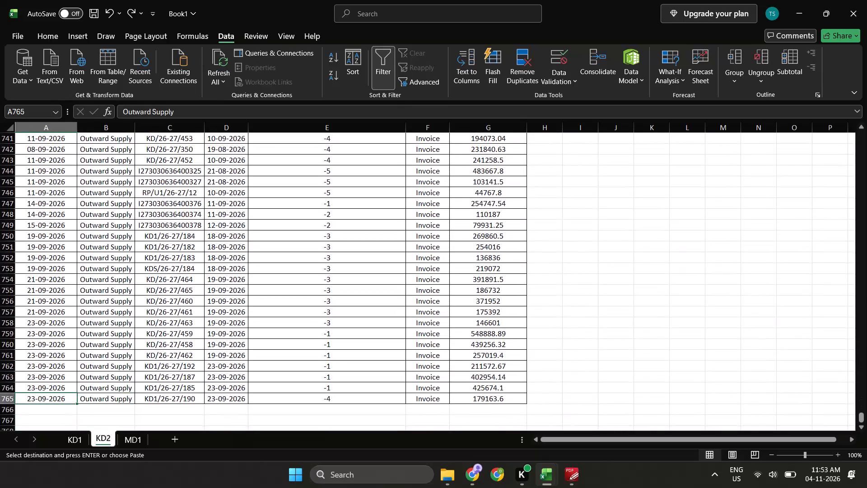
Copy the Doc.No KD1/26-27/190 from KD2's last row and search the MD1 sheet for it.
key(Right)
key(Right)
key(ctrl+c)
key(ctrl+Page_Down)
key(ctrl+f)
key(ctrl+v)
key(Return)
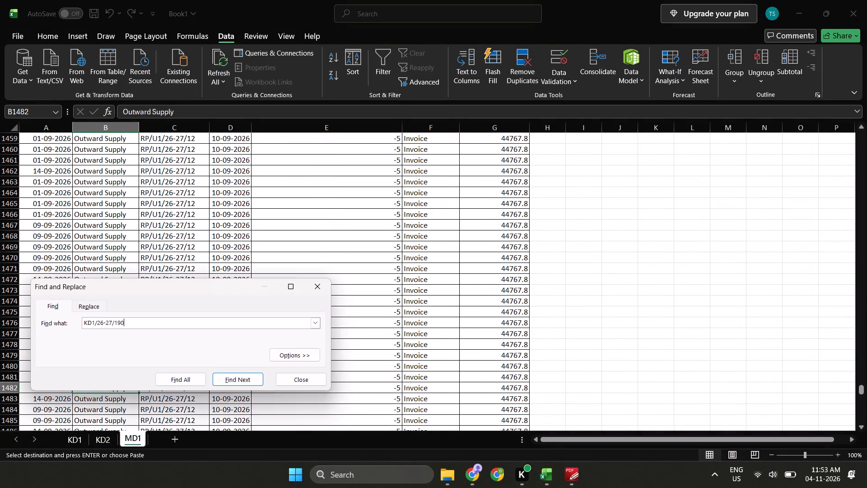
key(Escape)
key(Escape)
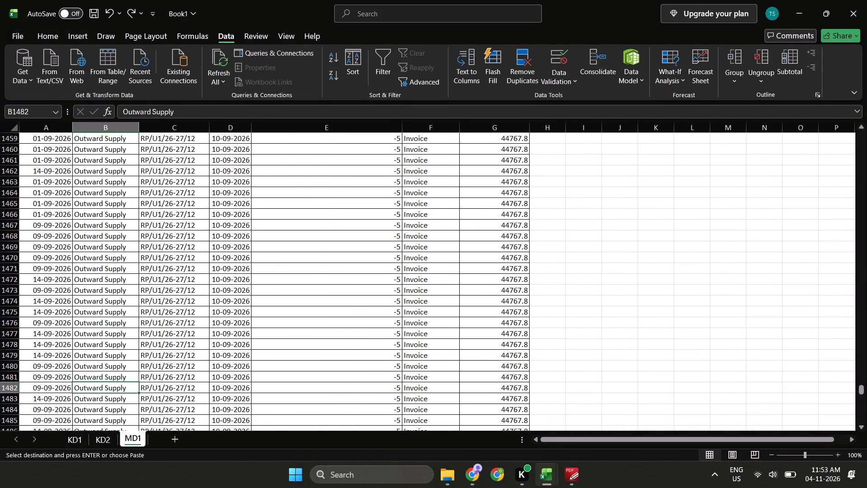
Review MD1's rows from about row 1482 back up to the annexure title, examining the Supply Type and Doc.No columns.
key(Right)
key(Up)
key(Left)
key(Up)
key(Up)
key(Up)
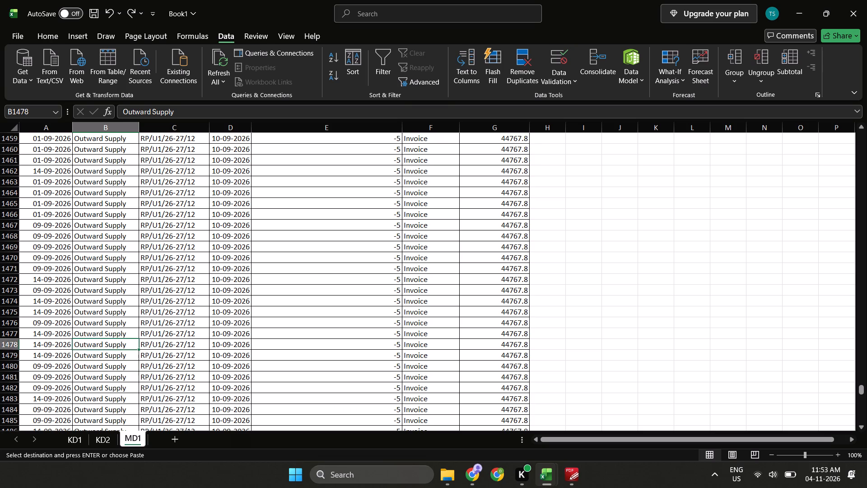
key(Up)
key(Up)
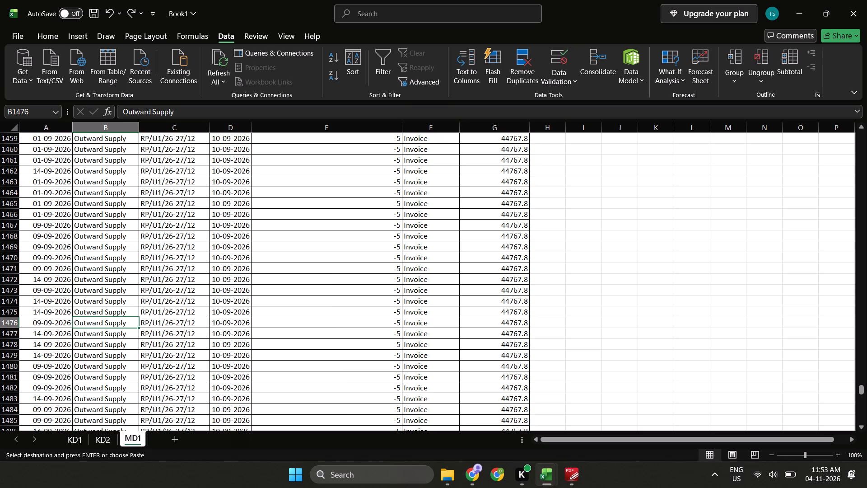
scroll(594, 314, up, 7)
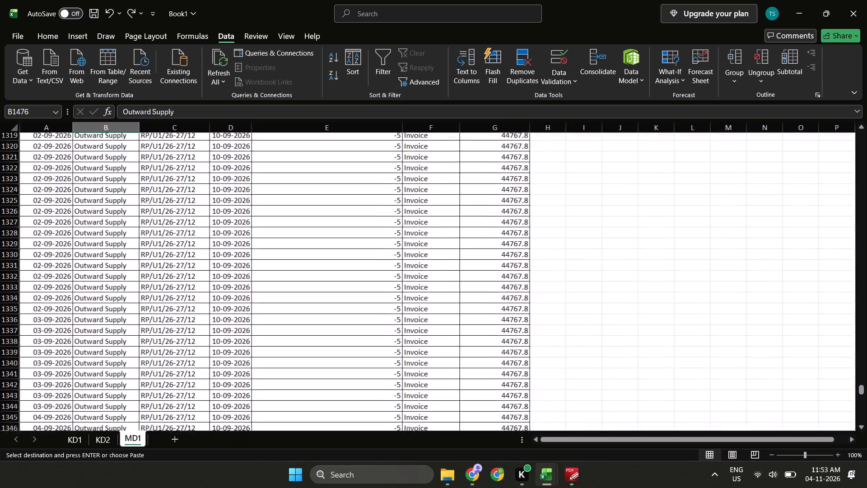
scroll(594, 314, up, 13)
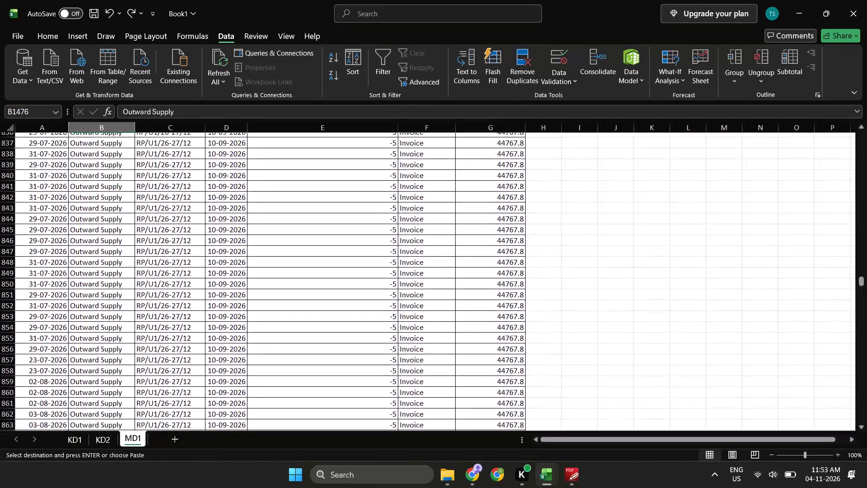
scroll(594, 314, up, 4)
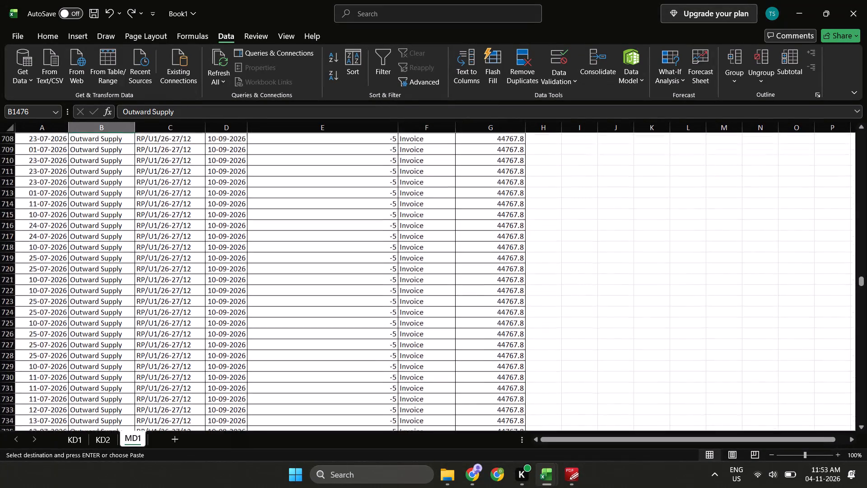
scroll(594, 314, up, 9)
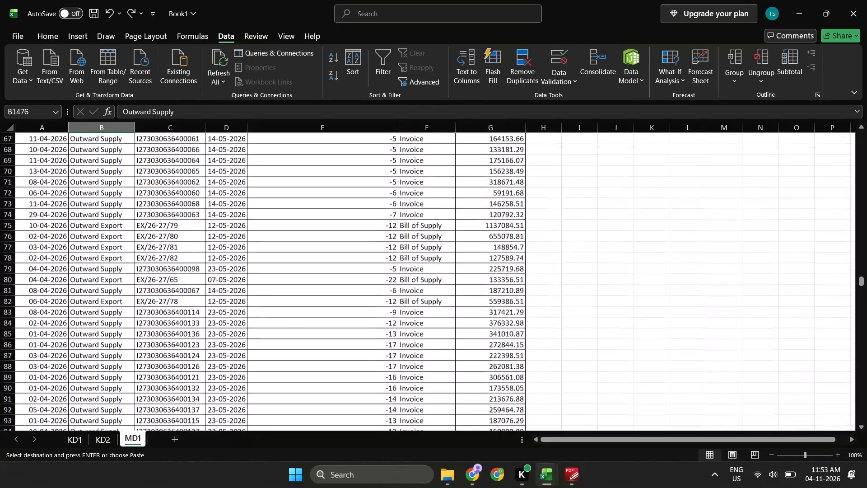
scroll(594, 314, up, 10)
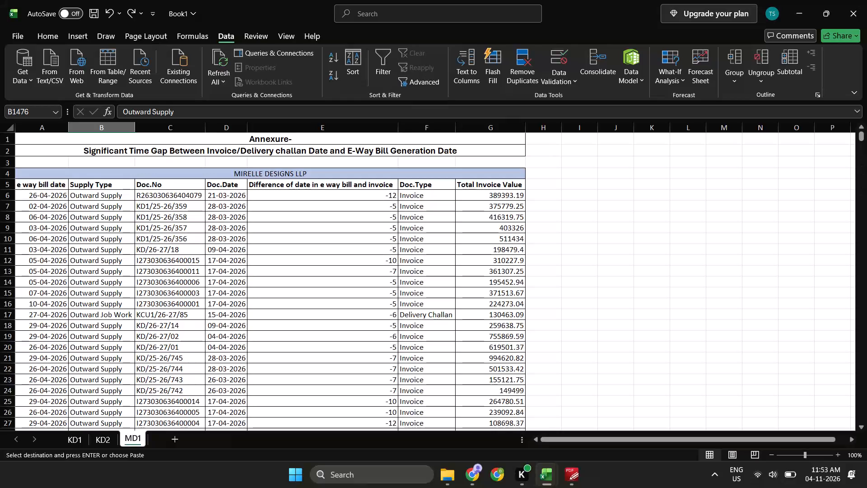
Switch to KD1 and examine the difference-of-date column from its header down to the last data row.
key(ctrl+Page_Up)
key(ctrl+Page_Up)
key(ctrl+Page_Up)
key(Right)
key(Right)
key(Down)
key(Left)
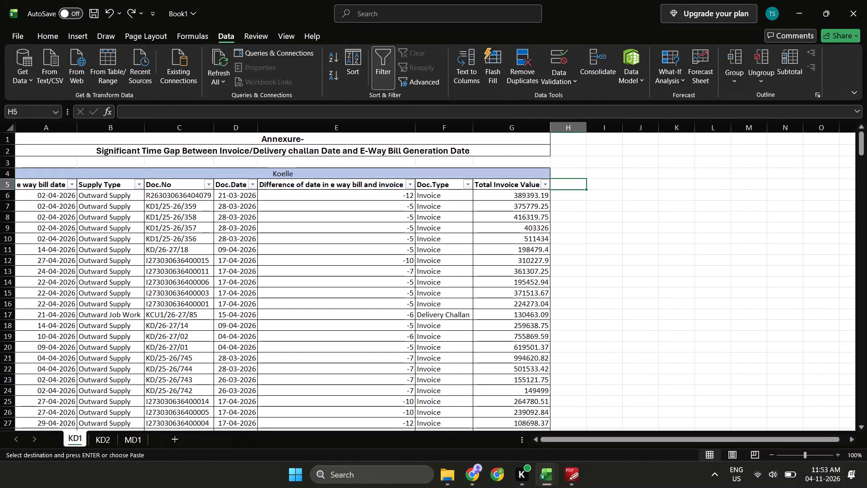
key(Left)
key(Left)
key(Left)
key(Down)
key(ctrl+Down)
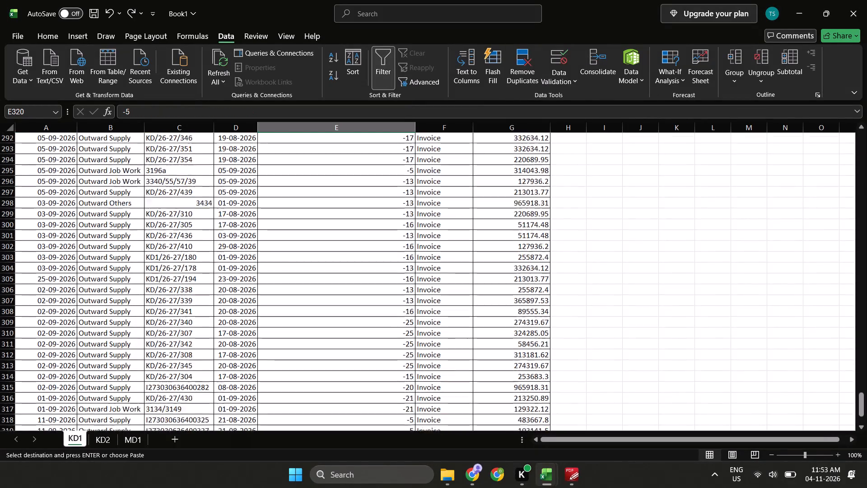
key(Up)
key(ctrl+Up)
key(Down)
key(Down)
key(Down)
key(ctrl+Down)
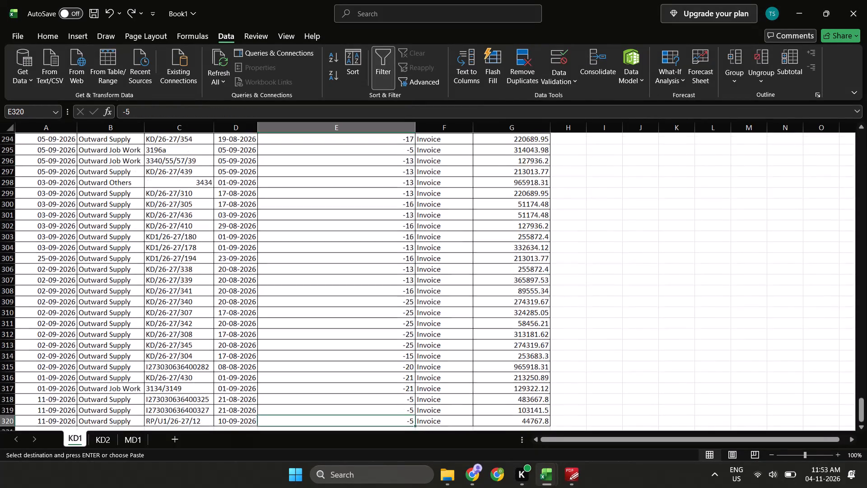
key(Up)
key(ctrl+Up)
key(Up)
key(Up)
key(Down)
key(Down)
key(Down)
key(Down)
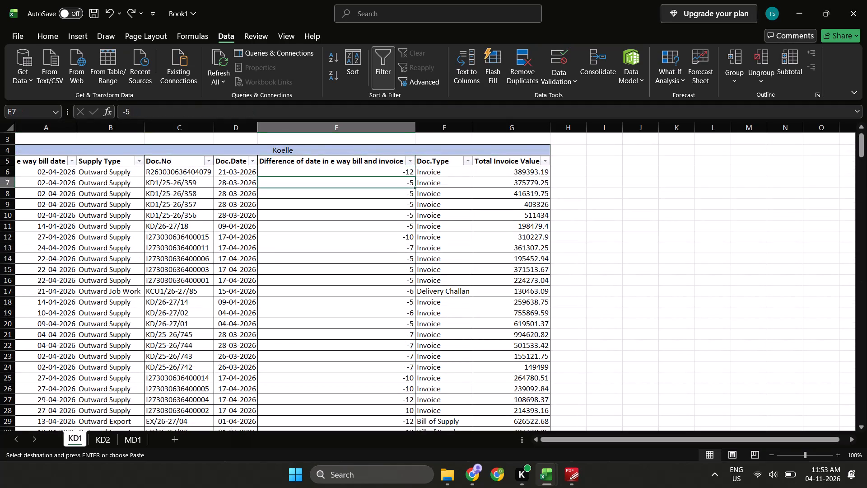
key(ctrl+Down)
key(ctrl+Up)
key(Up)
key(Up)
Switch to KD2 and examine its last data rows, followed by the headings and first rows.
key(ctrl+Page_Down)
key(Up)
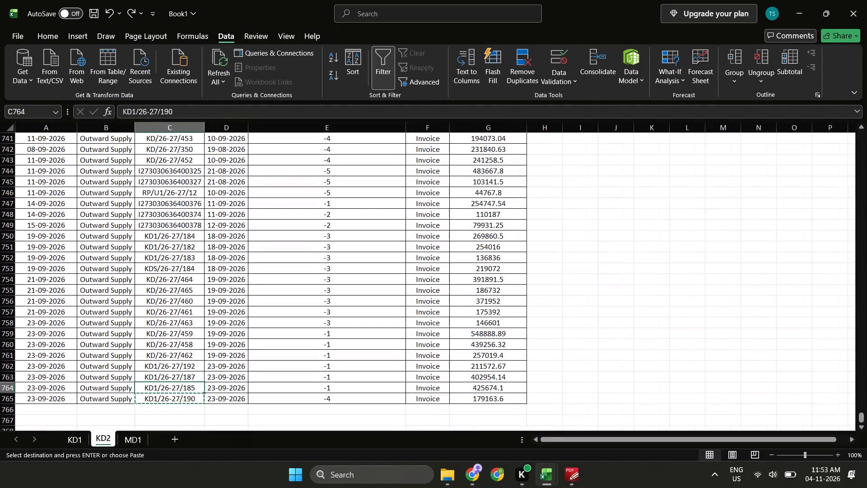
key(Up)
key(Left)
key(Right)
key(Up)
key(Right)
key(Right)
key(ctrl+Up)
key(Up)
key(Up)
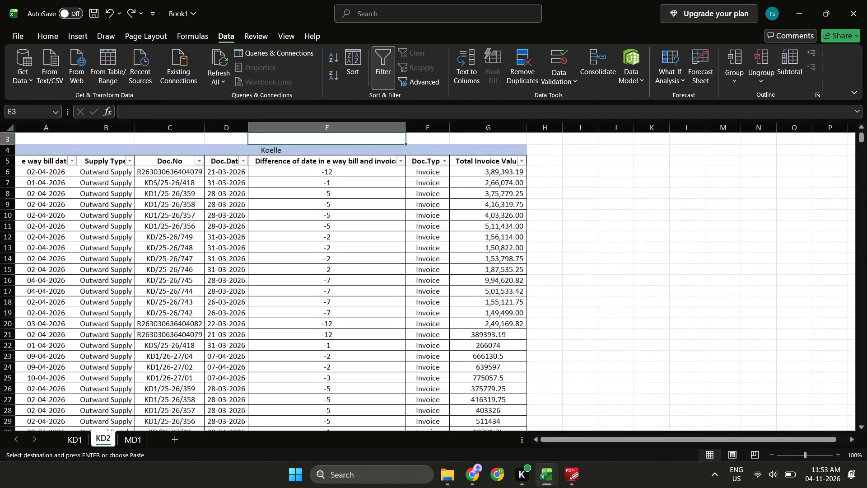
key(Down)
key(Up)
key(Up)
key(Down)
key(Down)
key(Down)
key(Right)
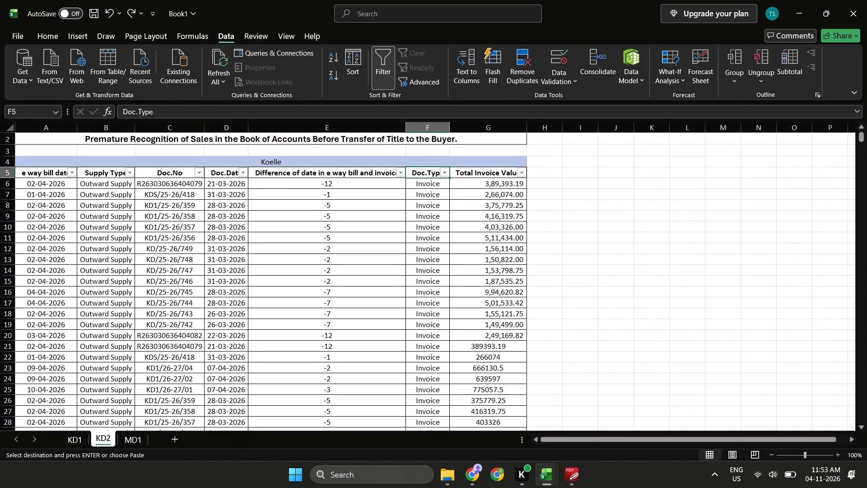
Compare the headings and first data rows of KD1 and KD2.
key(ctrl+Page_Up)
key(ctrl+Page_Down)
key(ctrl+Page_Up)
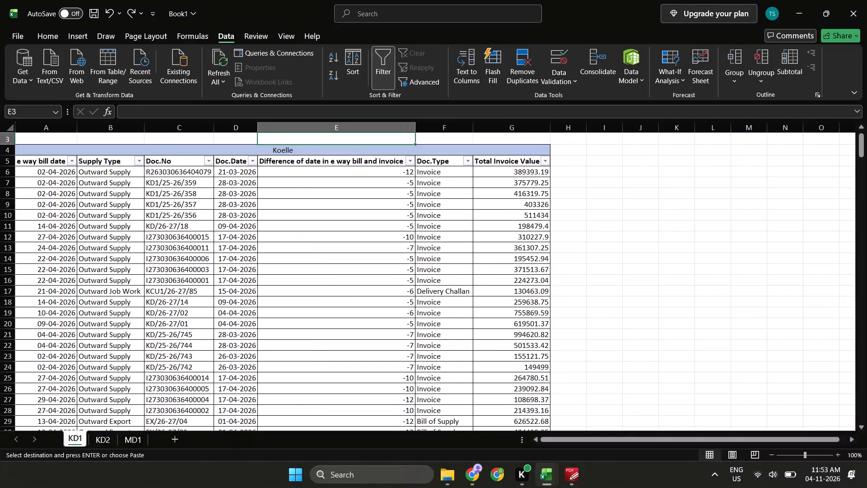
key(ctrl+Page_Down)
key(Right)
key(Down)
key(Left)
key(Left)
key(Left)
key(Right)
key(Left)
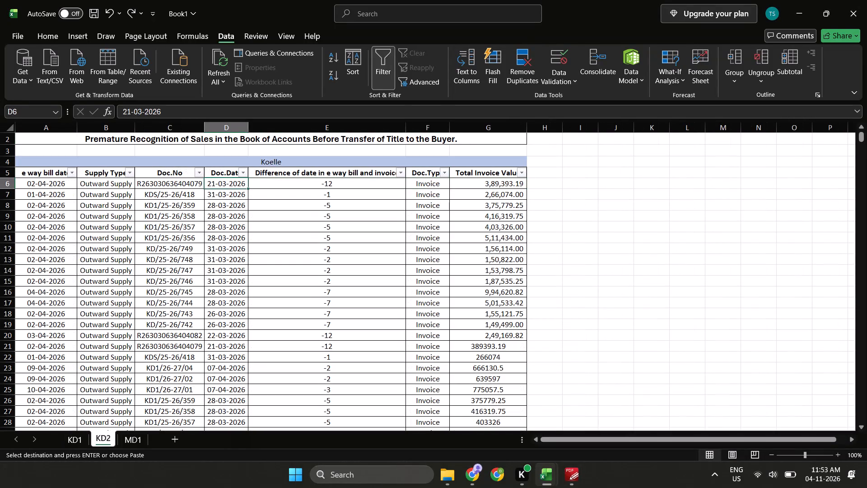
key(Down)
key(Right)
key(ctrl+Page_Up)
key(ctrl+Page_Down)
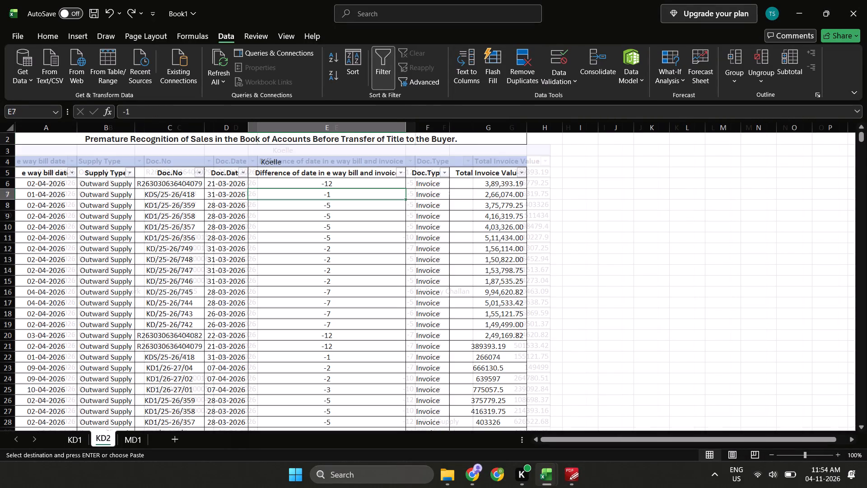
Check KD2's Doc.Type filter and its column down to the last row, and return to the annexure title.
key(Right)
key(Right)
key(Up)
key(Left)
key(Up)
key(alt+Down)
key(alt+Down)
key(alt+Down)
key(alt+Down)
key(Escape)
key(Down)
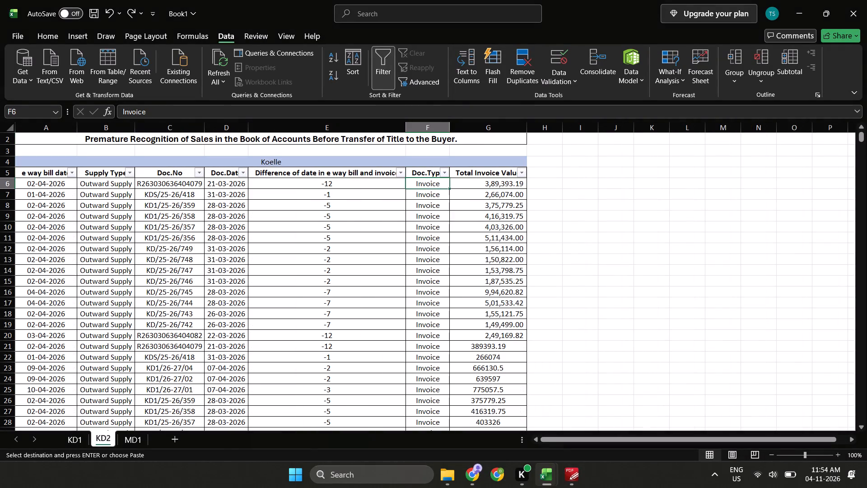
key(Down)
key(ctrl+Down)
key(Up)
key(Up)
key(ctrl+Up)
key(ctrl+Up)
key(Left)
key(Left)
key(Up)
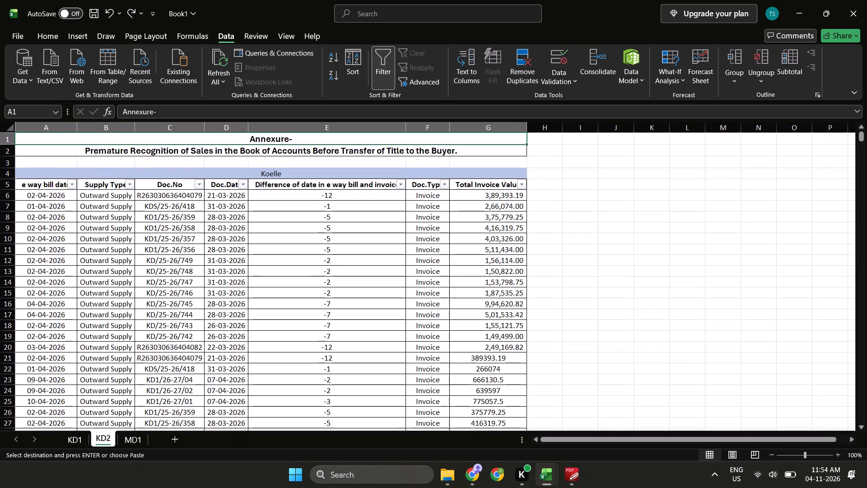
Switch to KD1 and examine its annexure title, Koelle heading and column header rows.
key(ctrl+Page_Up)
key(Right)
key(Up)
key(Left)
key(Right)
key(Down)
key(Down)
key(Left)
key(Left)
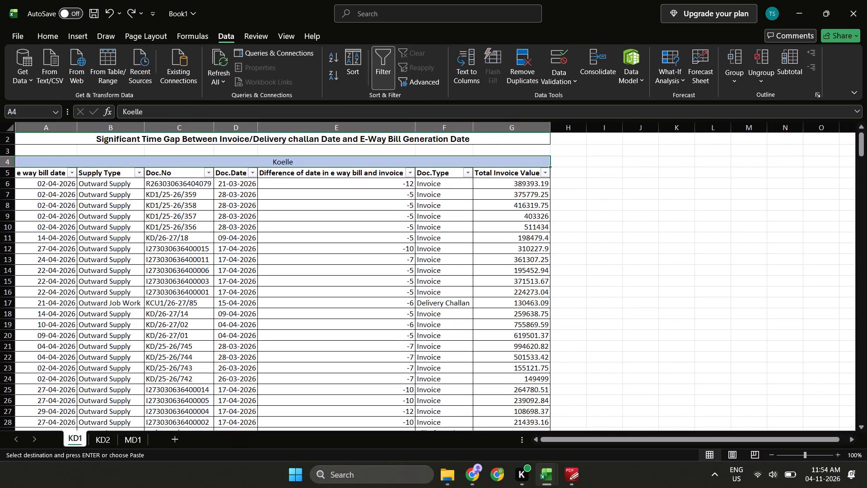
key(Down)
key(Left)
key(Left)
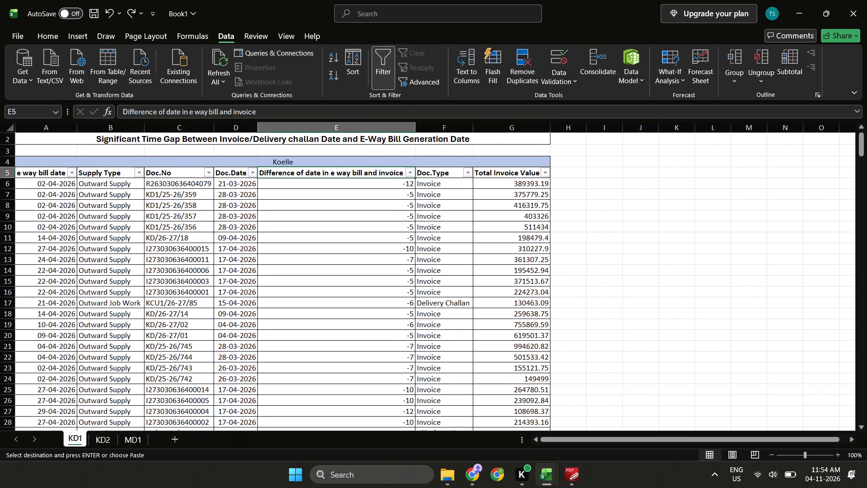
Switch back to KD2 and view the Doc.Type filter's available values without applying a filter.
key(ctrl+Page_Down)
key(Right)
key(Right)
key(Down)
key(Left)
key(Left)
key(Down)
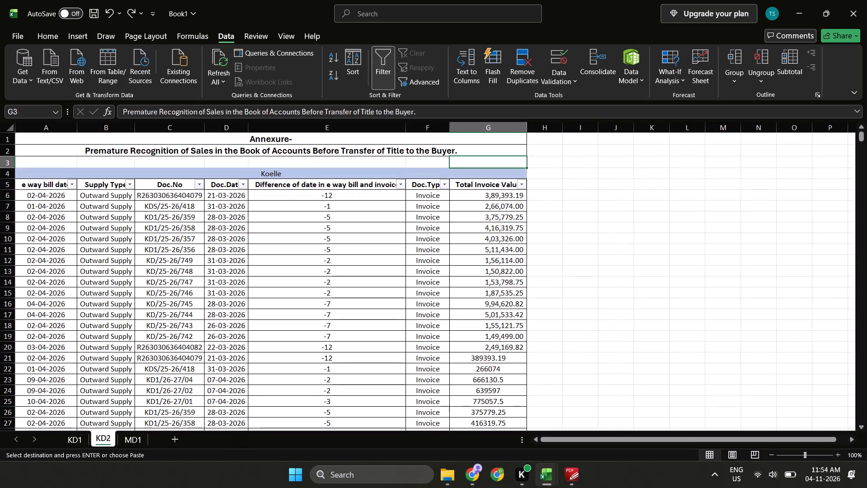
key(Left)
key(Down)
key(Down)
key(alt+Down)
key(Down)
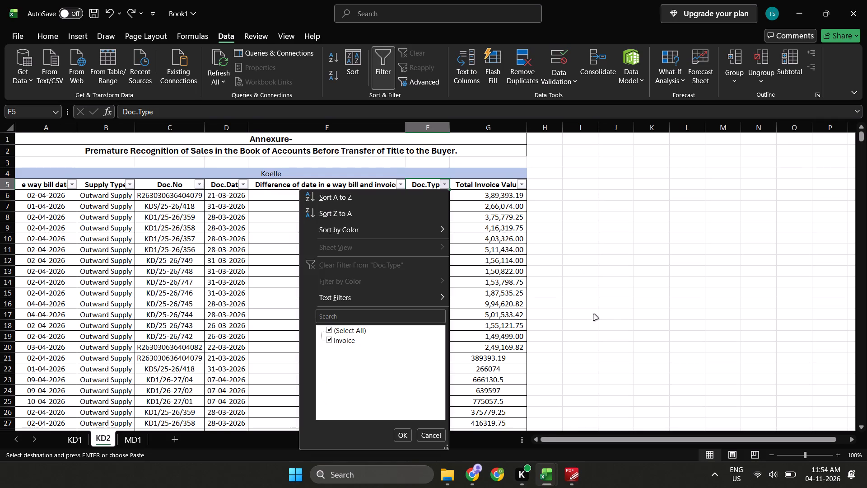
key(Escape)
Examine KD2's Doc.Type column down to the last row and back up to the annexure title and headers.
key(Down)
key(Down)
key(Down)
key(ctrl+Down)
key(ctrl+Up)
key(Up)
key(Down)
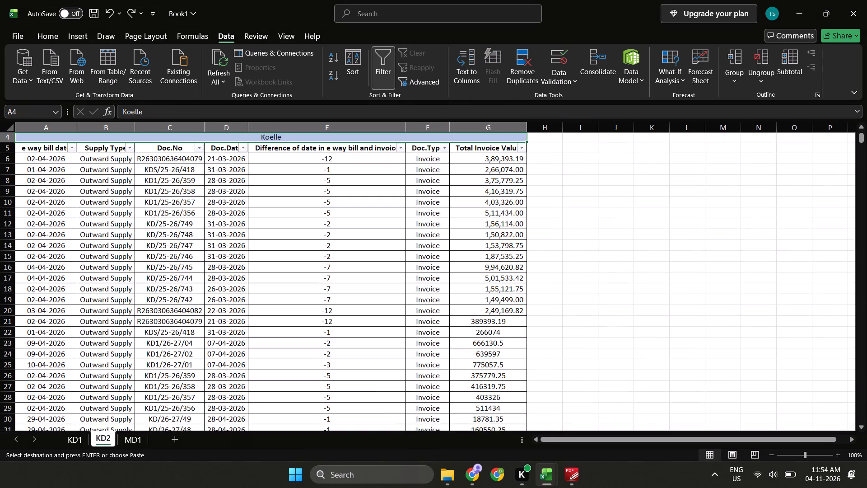
key(Up)
key(Up)
key(Up)
key(Up)
key(Up)
key(Down)
key(Down)
key(Down)
key(Down)
key(Down)
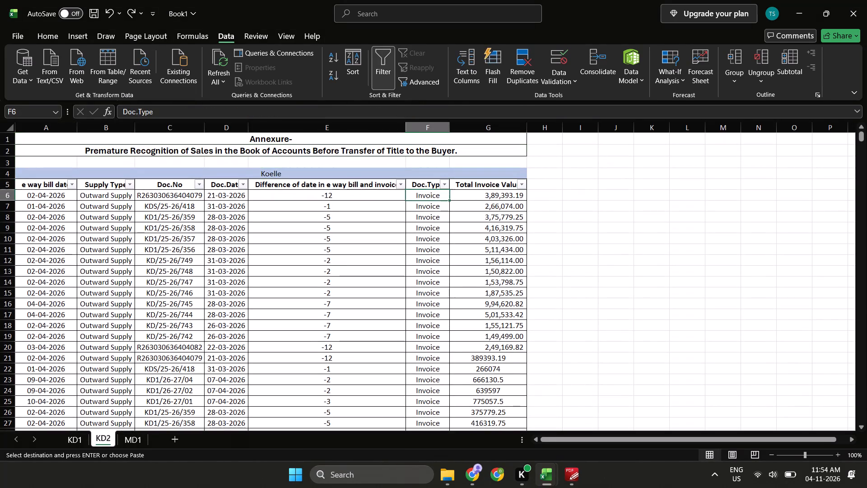
Examine the difference-of-date values in KD2's first rows, down to row 22.
key(Left)
key(Down)
key(Down)
key(Down)
key(Down)
key(Down)
key(Down)
key(Down)
key(Down)
key(Down)
key(Down)
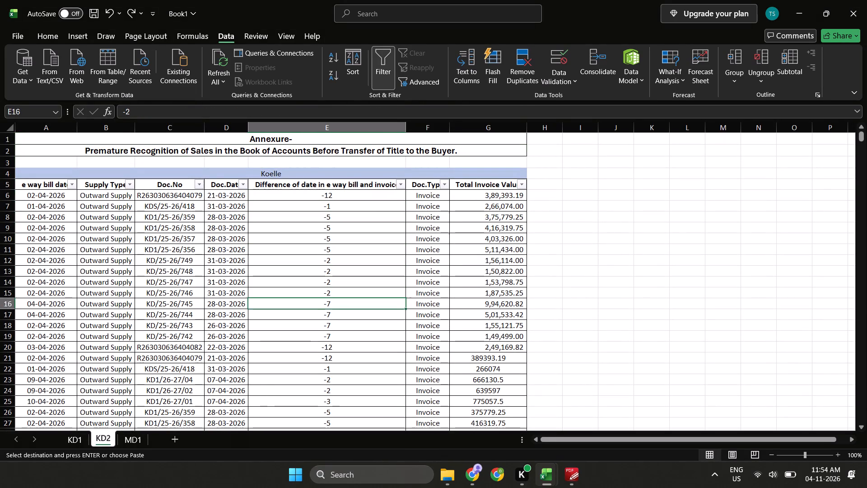
key(Down)
key(Down)
key(Down)
key(Down)
key(Down)
key(Down)
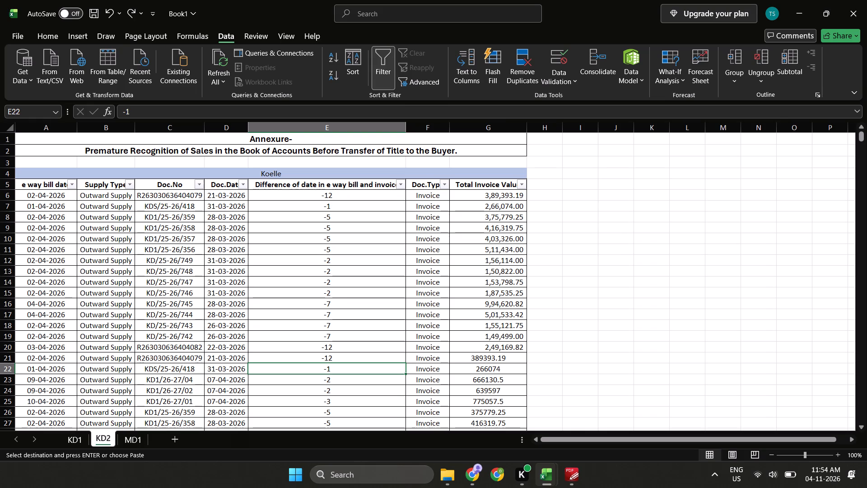
Switch to MD1 and examine its annexure title, MIRELLE DESIGNS LLP heading, column headers and first data rows.
key(Up)
key(Left)
key(Left)
key(ctrl+Page_Down)
key(Right)
key(Up)
key(Left)
key(Right)
key(Down)
key(Left)
key(Up)
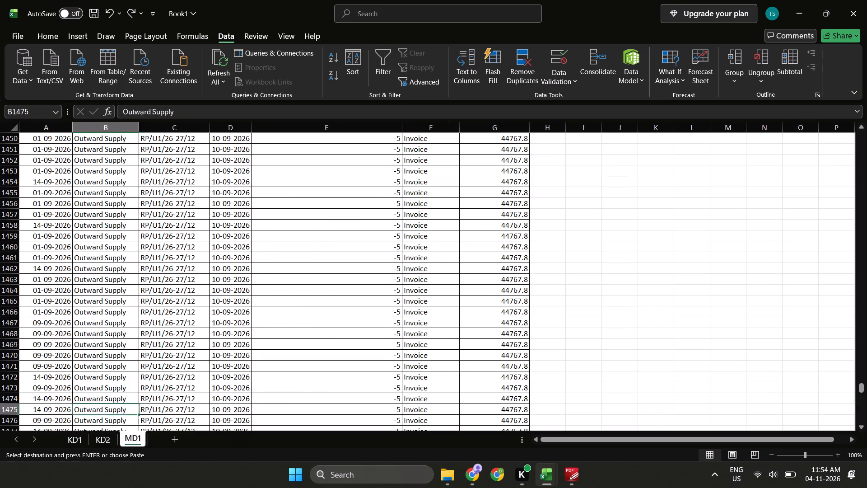
key(Left)
key(Up)
key(Up)
key(ctrl+Up)
key(ctrl+Left)
key(Down)
key(Left)
key(Up)
key(Up)
key(Up)
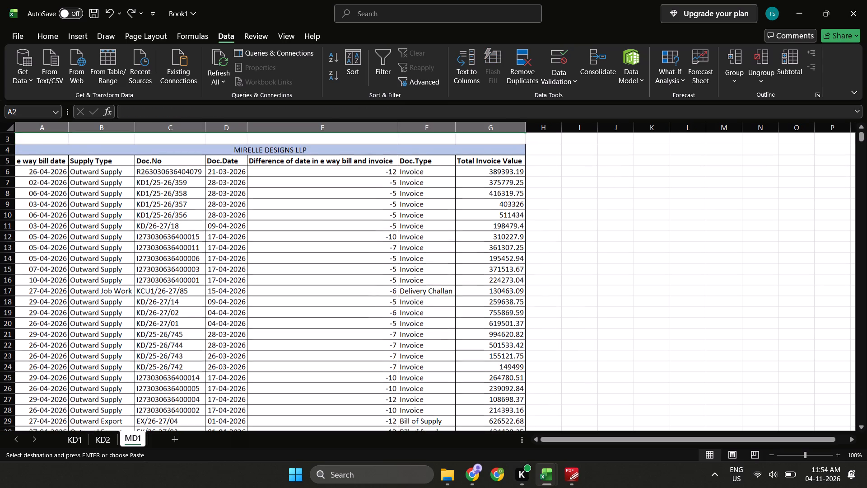
key(Up)
key(Up)
key(Up)
key(Up)
key(Up)
key(Down)
key(Down)
key(Down)
key(Down)
key(Down)
key(Up)
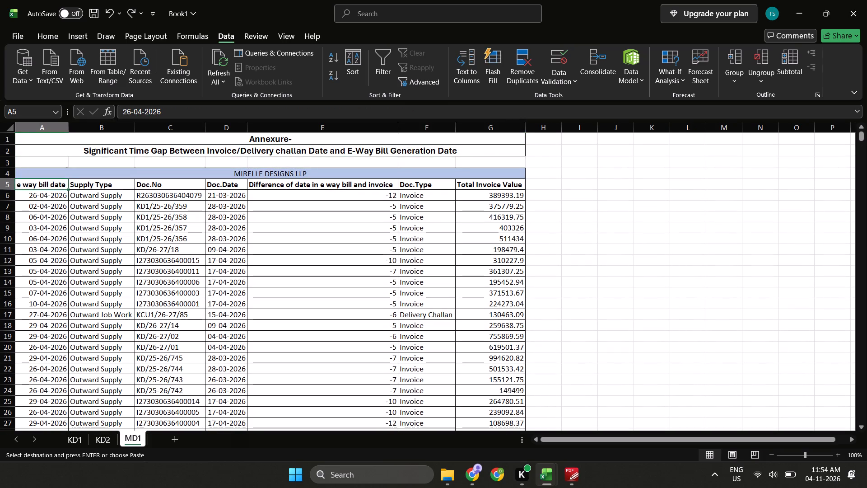
key(Down)
Check the column layout of the MD source workbook's Apr-Sep Non 0 sheet, and return to Book1's MD1.
key(alt+Tab)
key(Up)
key(Left)
key(Down)
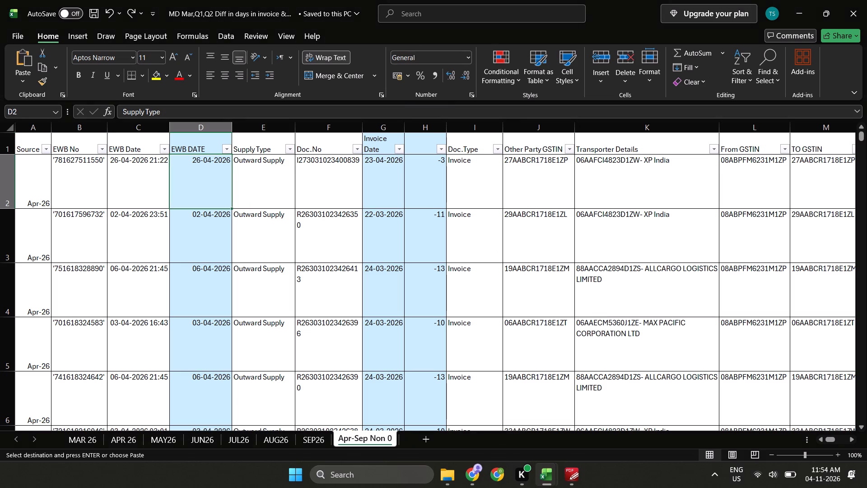
key(alt+Tab)
key(Down)
key(Right)
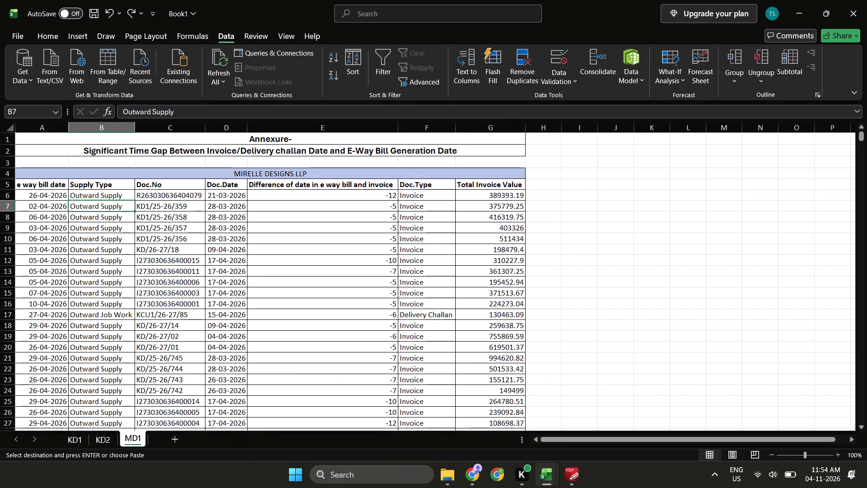
Copy KD2's whole annexure, columns A to G from the title in row 1 down to row 765.
key(ctrl+Page_Up)
key(Up)
key(Left)
key(Up)
key(Up)
key(Up)
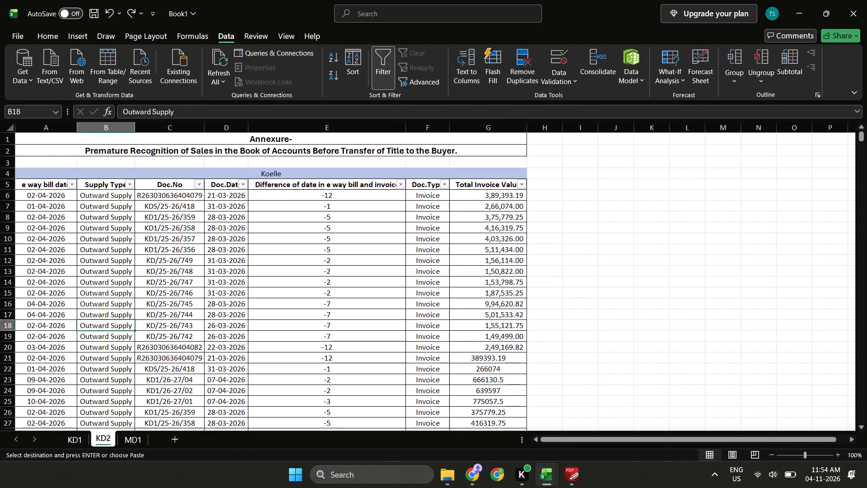
key(Up)
key(Up)
key(Up)
key(Down)
key(Up)
key(ctrl+Up)
key(ctrl+Up)
key(ctrl+Up)
key(ctrl+shift+Down)
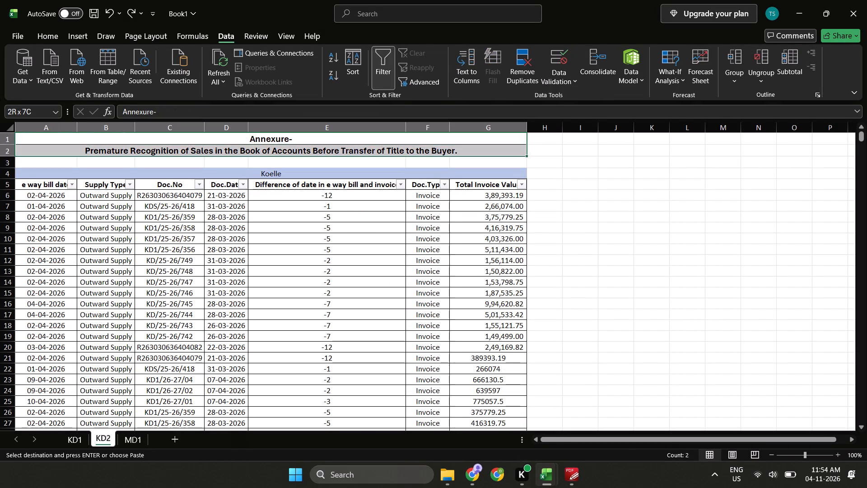
key(ctrl+shift+Down)
key(ctrl+shift+Down)
key(ctrl+c)
key(ctrl+c)
Paste the copied KD2 annexure over MD1 starting at cell A1.
key(ctrl+Page_Down)
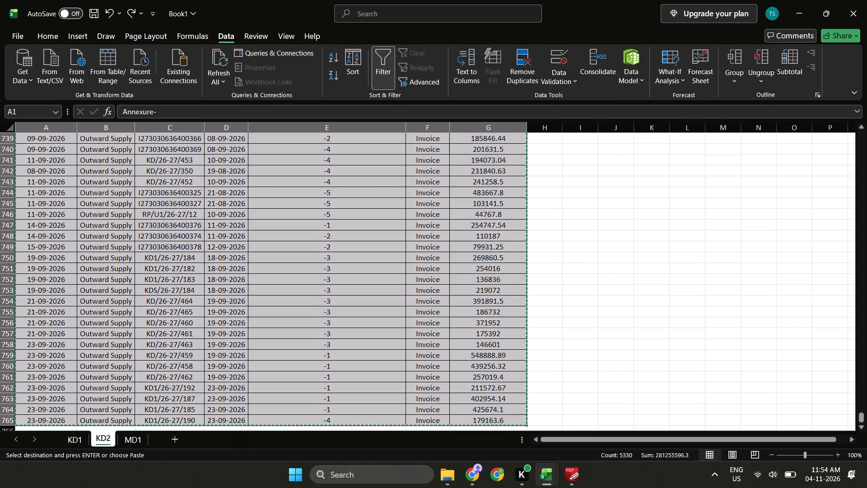
key(Up)
key(Up)
key(Up)
key(ctrl+Up)
key(ctrl+Up)
key(Return)
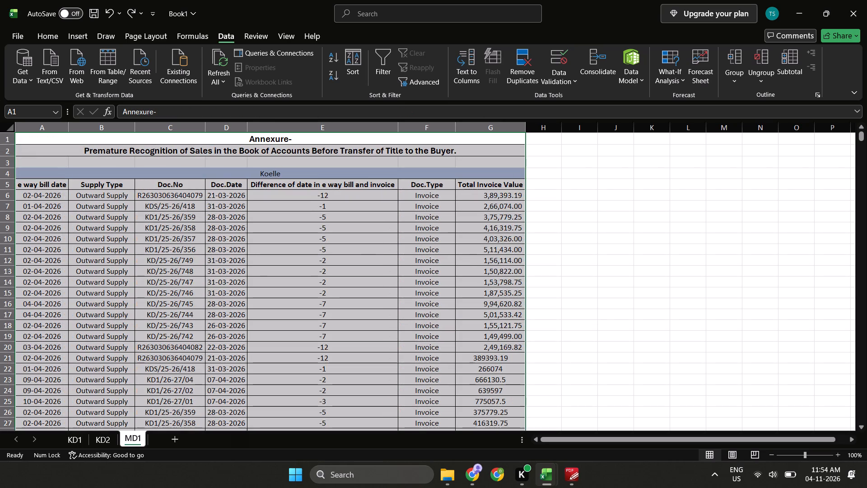
key(shift+Return)
Clear MD1's leftover old entries in columns B to G from row 766 down to the last row.
scroll(552, 388, down, 2)
click(122, 267)
key(Up)
key(ctrl+shift+Down)
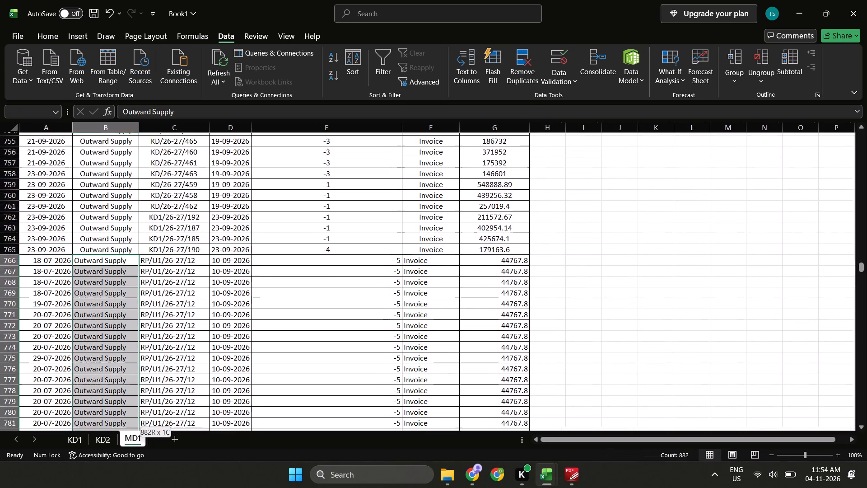
key(shift+Right)
key(shift+Right)
key(shift+Right)
key(shift+Right)
key(shift+Right)
key(Delete)
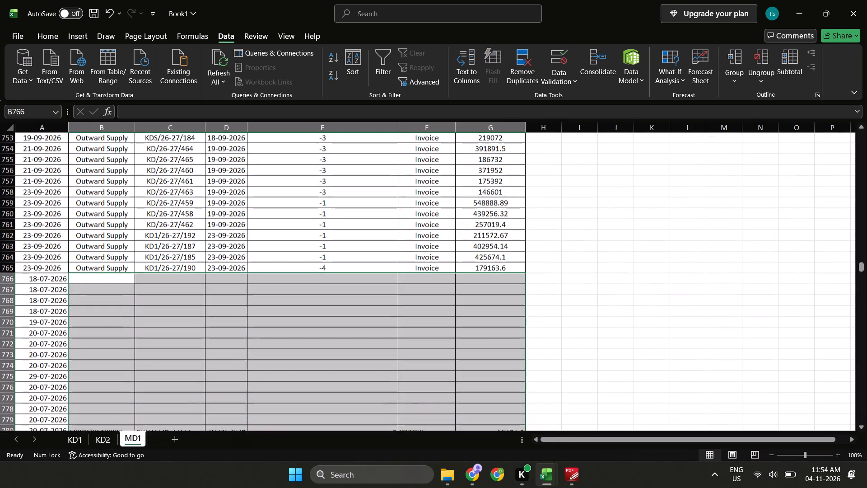
Apply a filter to MD1's table, from the row 5 headers in columns A to G down to row 1647.
key(Up)
key(Left)
key(Down)
key(Up)
key(Up)
key(ctrl+Up)
key(Right)
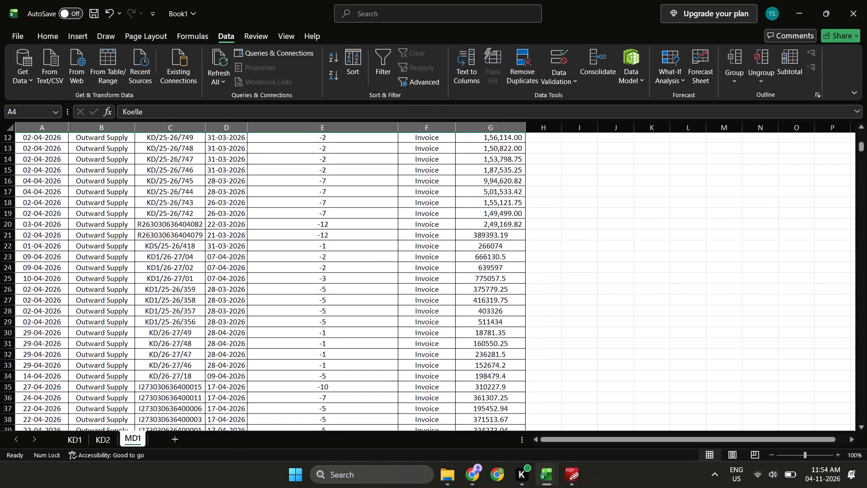
key(Left)
key(Left)
key(Left)
key(Up)
key(Down)
key(Left)
key(Down)
key(Left)
key(Left)
key(Left)
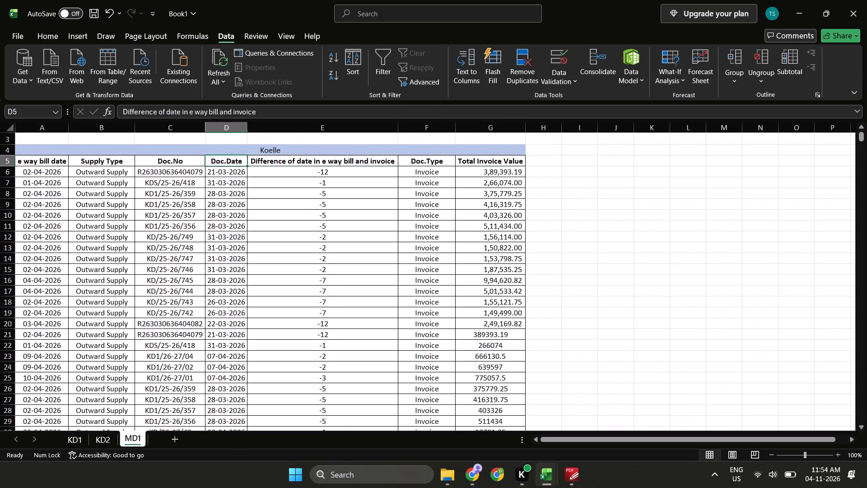
key(ctrl+Left)
key(ctrl+shift+Down)
key(shift+Right)
key(shift+Right)
key(shift+Right)
key(shift+Right)
key(shift+Right)
key(shift+Right)
key(alt+a)
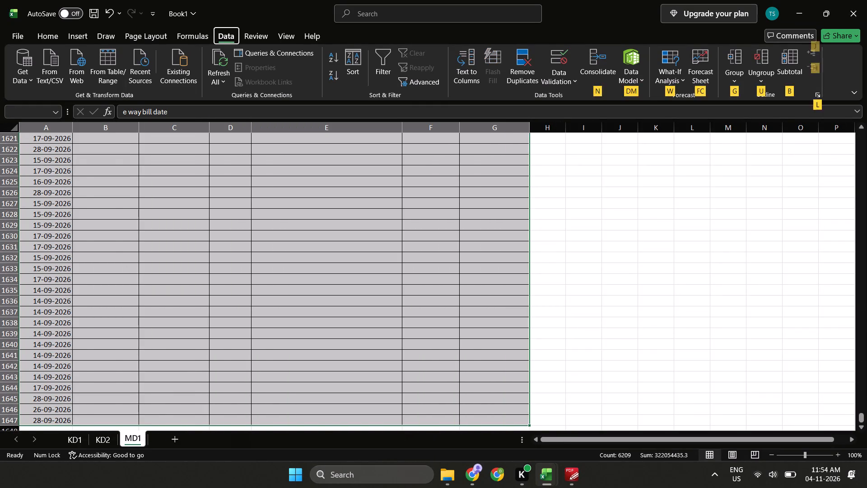
key(t)
View the available values in MD1's Supply Type filter without applying a filter.
key(Right)
key(Up)
key(Left)
key(Right)
key(Down)
key(Left)
key(Left)
key(Left)
key(Left)
key(Left)
key(Left)
key(alt+Down)
key(alt+Down)
key(alt+Down)
key(alt+Down)
key(alt+Down)
key(alt+Down)
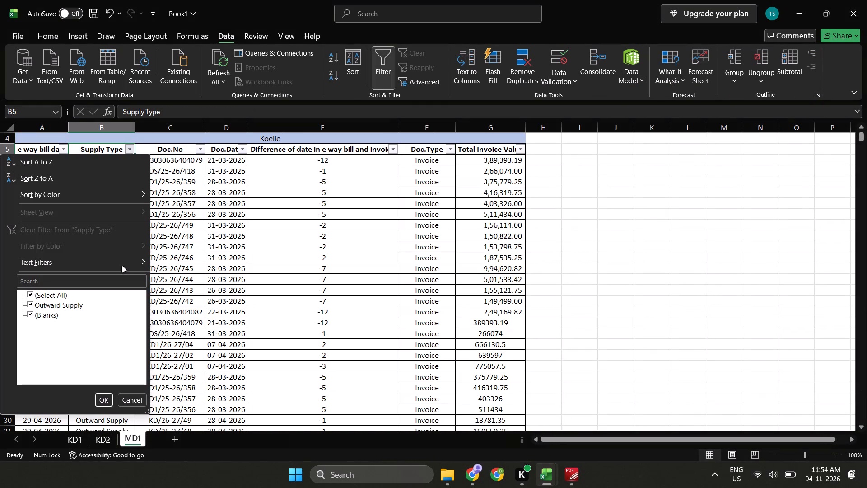
key(Escape)
Switch to the MD source workbook and examine the Supply Type filter values on Apr-Sep Non 0 without filtering.
key(alt+Tab)
key(Up)
key(Right)
key(Down)
key(Up)
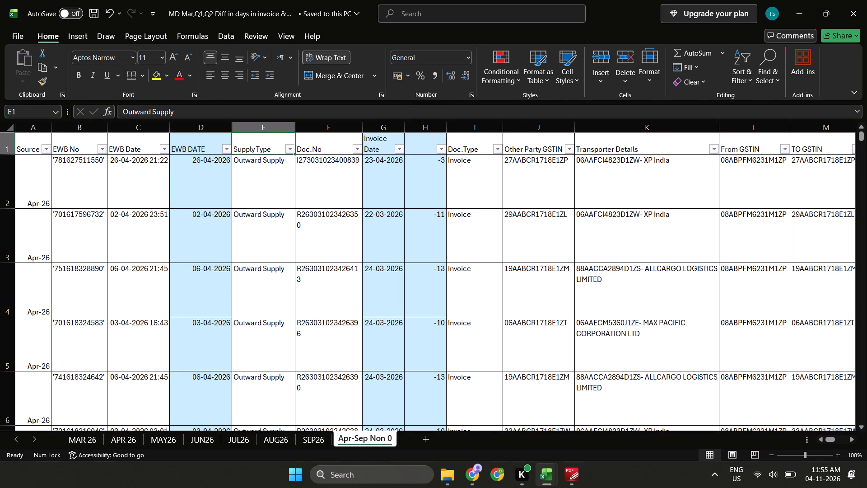
key(alt+Down)
key(alt+Down)
key(alt+Down)
key(alt+Down)
key(alt+Down)
key(alt+Down)
key(alt+Down)
key(Down)
key(Down)
key(Down)
key(Down)
key(Down)
key(Down)
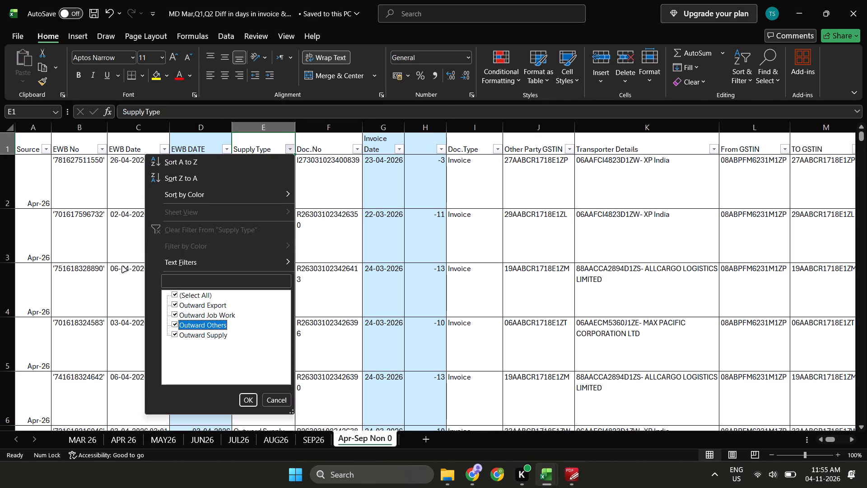
key(Down)
key(Down)
key(Up)
key(Up)
key(Up)
key(Up)
key(Up)
key(Down)
key(Down)
key(Down)
key(Down)
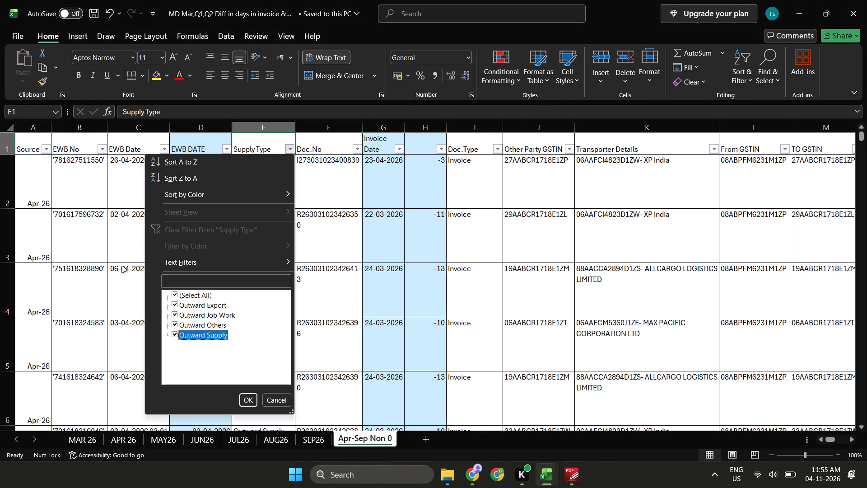
key(Down)
key(Up)
key(Up)
key(Up)
key(Up)
key(Up)
key(Escape)
Copy the EWB DATE entries in D2:D1643 of Apr-Sep Non 0 and paste them as values into MD1 from A6.
key(Left)
key(Down)
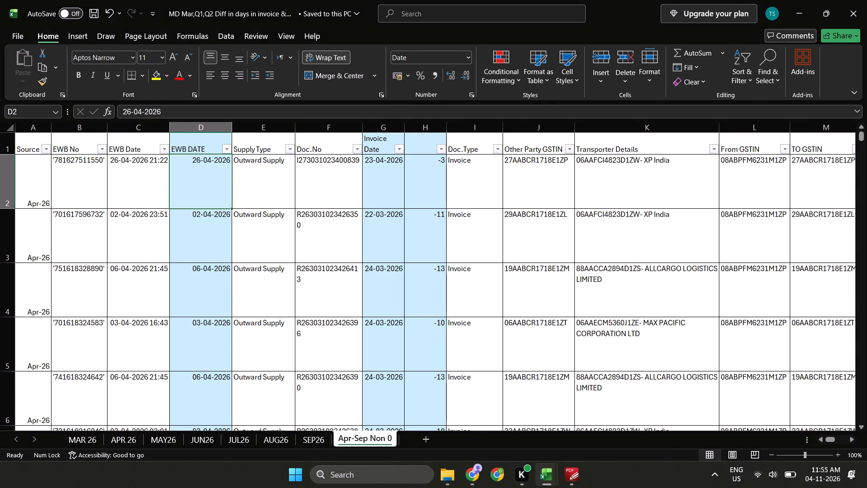
key(ctrl+shift+Down)
key(ctrl+c)
key(alt+Tab)
key(Left)
key(Down)
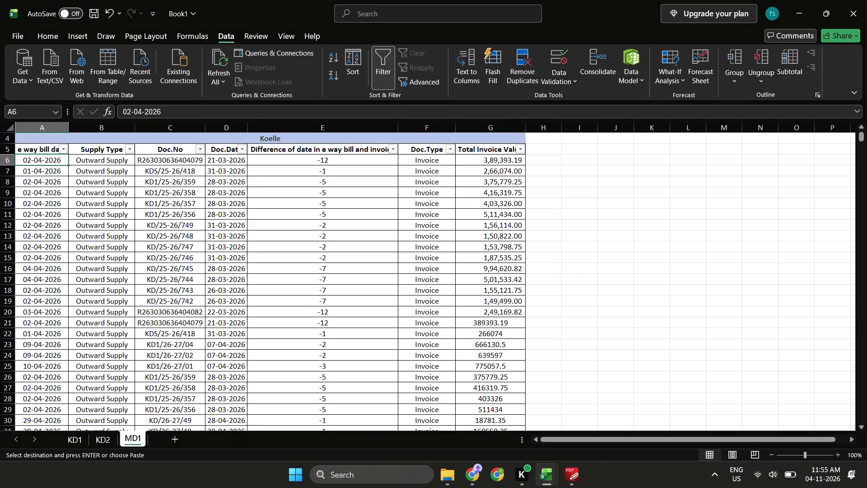
key(ctrl+alt+v)
key(v)
key(Return)
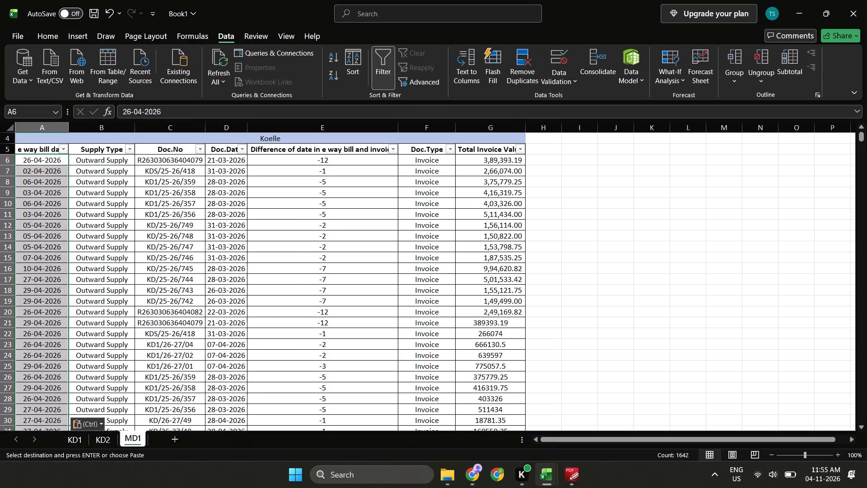
key(Escape)
key(Escape)
key(Escape)
key(shift+Return)
Copy the Supply Type entries in E2:E1643 of Apr-Sep Non 0 and paste them as values into MD1 from B6.
key(Up)
key(Right)
key(Up)
key(Up)
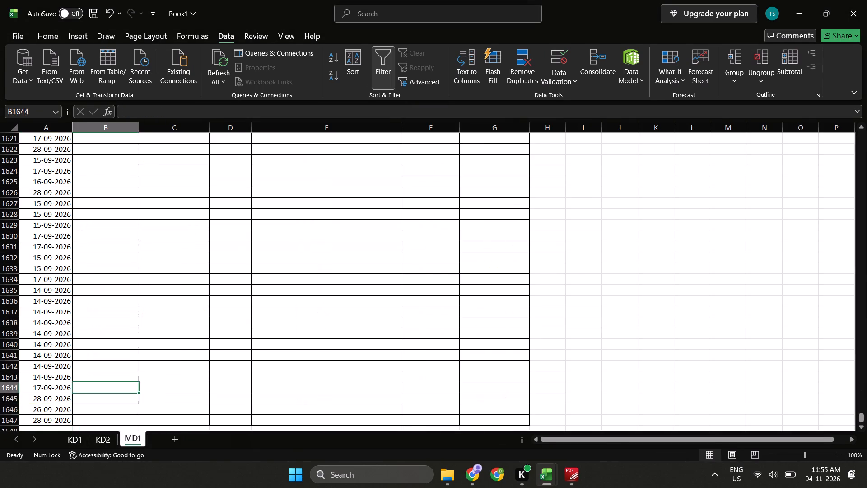
key(ctrl+Up)
key(ctrl+Up)
key(Down)
key(alt+Tab)
key(Up)
key(Right)
key(Up)
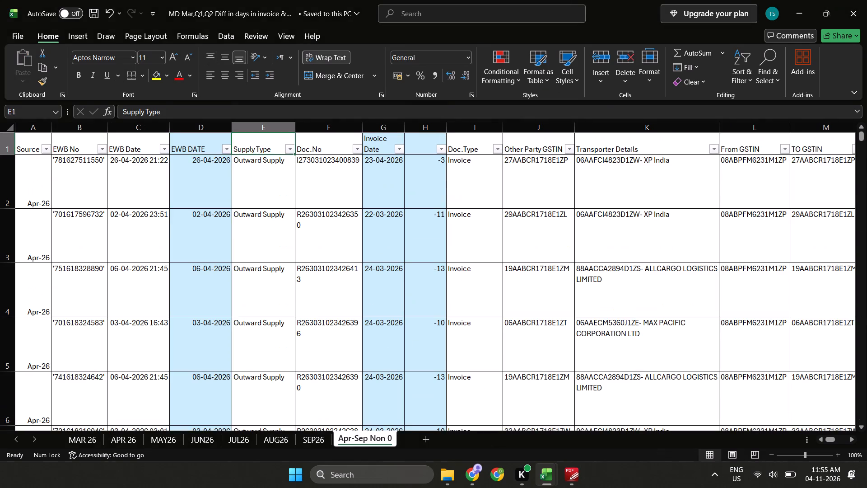
key(Down)
key(ctrl+shift+Down)
key(ctrl+c)
key(alt+Tab)
key(ctrl+alt+v)
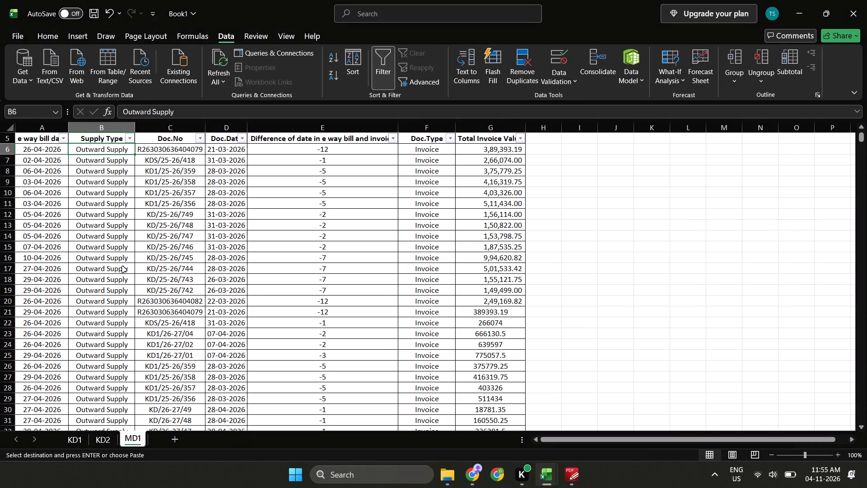
key(v)
key(Return)
key(Escape)
Check MD1's Supply Type column from row 6 to its end and view its filter values without filtering.
key(Home)
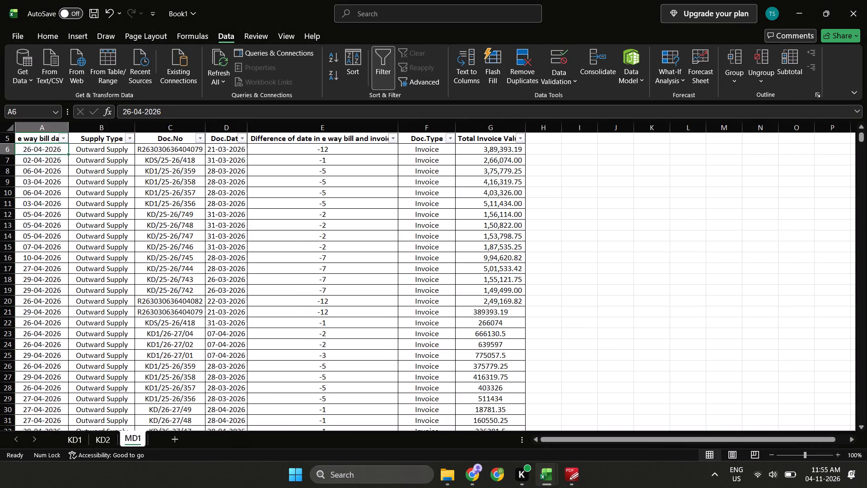
key(Right)
key(Up)
key(Down)
key(ctrl+Down)
key(Up)
key(ctrl+Up)
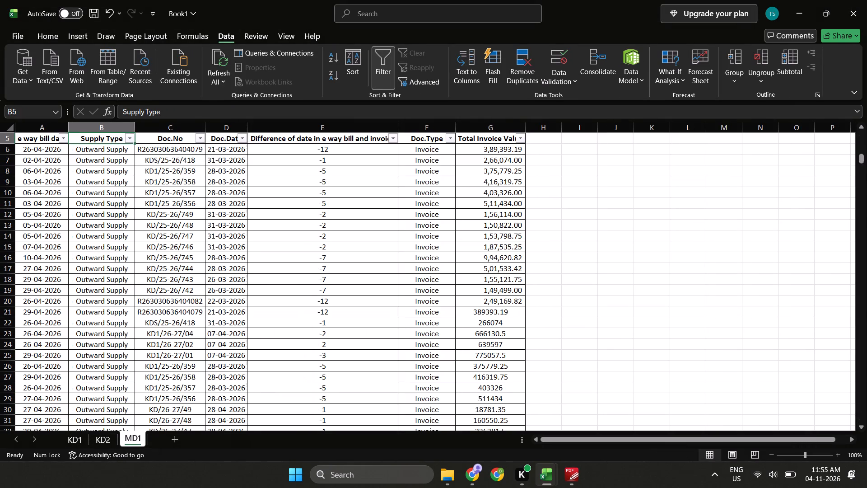
key(Right)
key(Up)
key(Down)
key(Left)
key(alt+Down)
key(Escape)
Copy the Doc.No entries in F2:F1643 of Apr-Sep Non 0 and paste them as values into MD1 from C6.
key(Right)
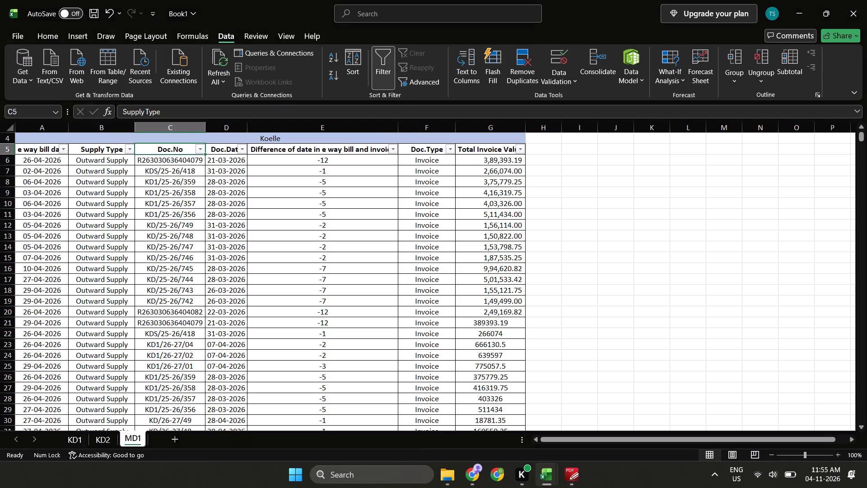
key(alt+Tab)
key(Right)
key(Up)
key(Left)
key(Up)
key(Down)
key(Right)
key(ctrl+shift+Down)
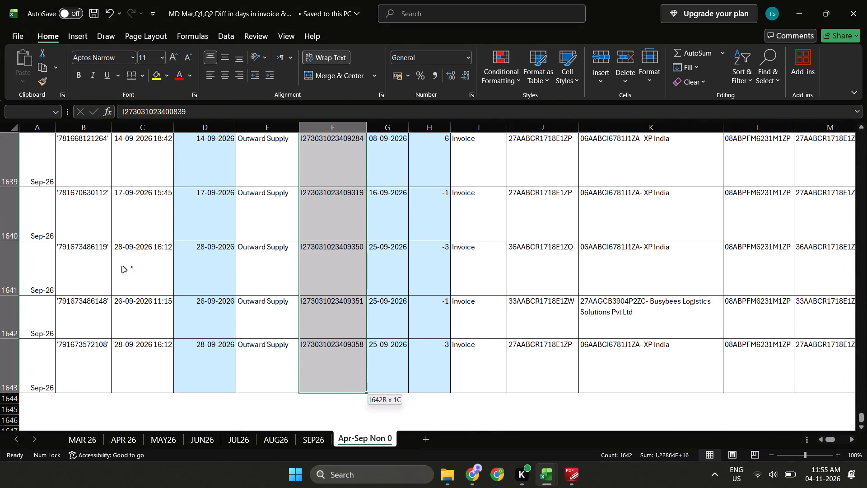
key(ctrl+c)
key(alt+Tab)
key(Down)
key(ctrl+alt+v)
key(v)
key(Return)
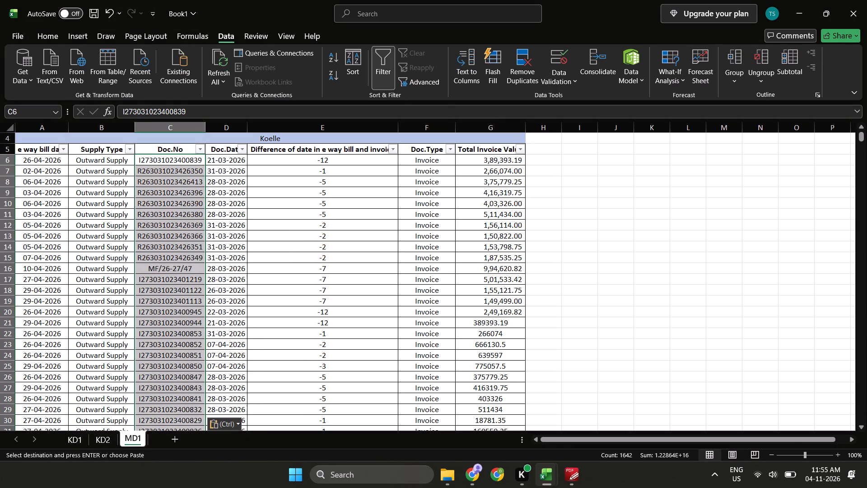
key(Escape)
key(Escape)
key(Escape)
key(shift+Return)
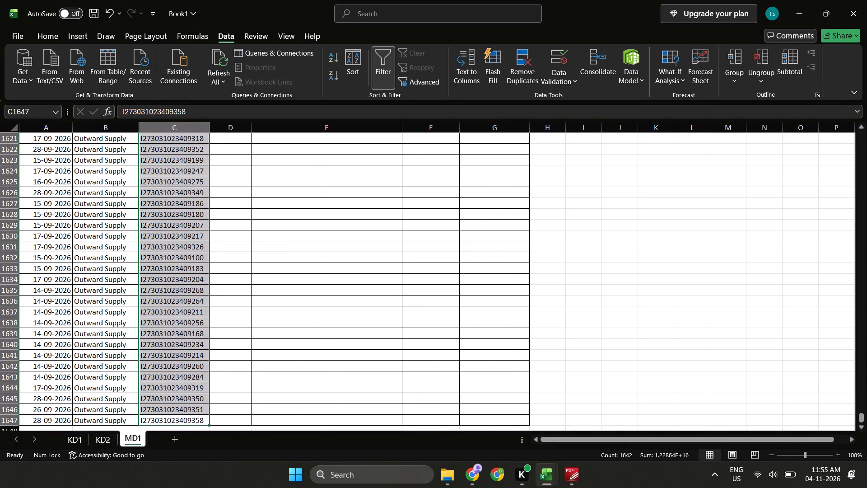
Copy the Invoice Date entries in G2:G1643 of Apr-Sep Non 0 and paste them as values into MD1's document date column from D6.
key(Down)
key(Up)
key(ctrl+Up)
key(Down)
key(Up)
key(Up)
key(Down)
key(Down)
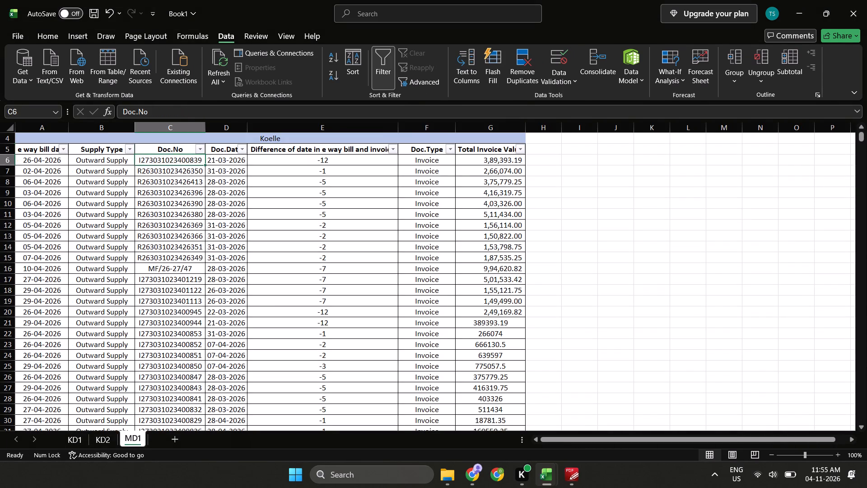
key(alt+Tab)
key(Up)
key(Up)
key(Down)
key(Right)
key(ctrl+shift+Down)
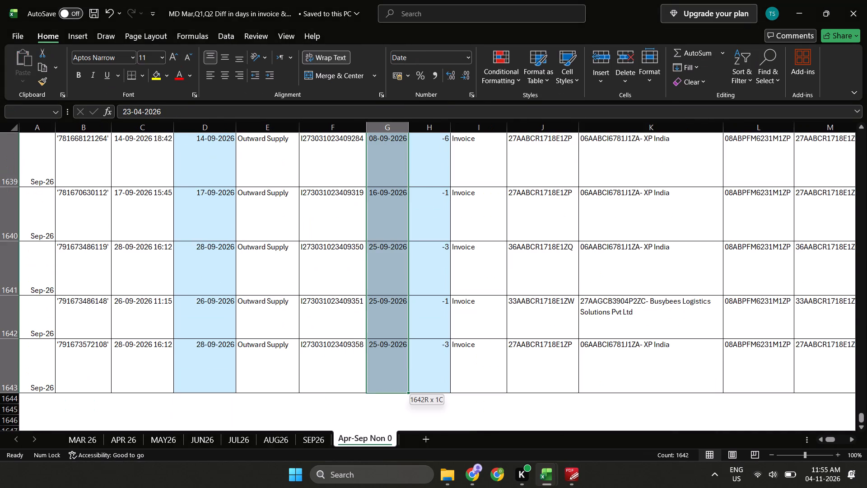
key(ctrl+c)
key(alt+Tab)
key(Right)
key(Right)
key(Left)
key(grave)
key(Escape)
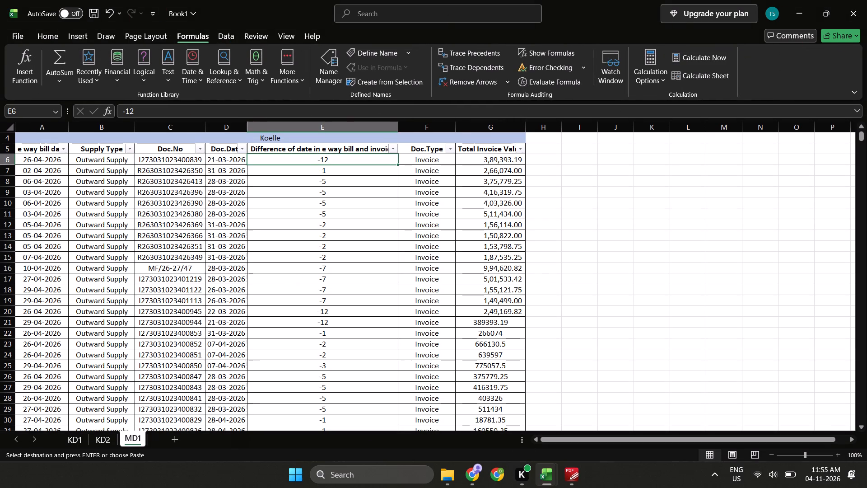
key(Escape)
key(Left)
key(ctrl+alt+v)
key(v)
key(Return)
key(Up)
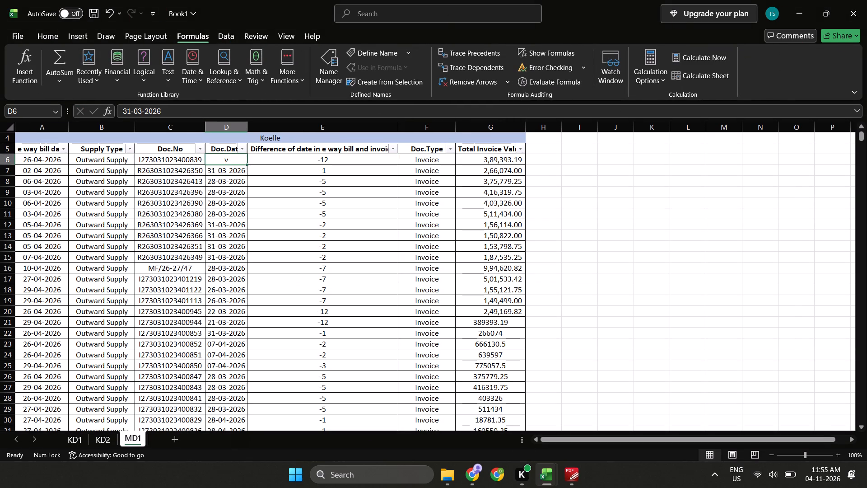
key(alt+Tab)
key(ctrl+c)
key(alt+Tab)
key(ctrl+alt+v)
key(v)
key(Return)
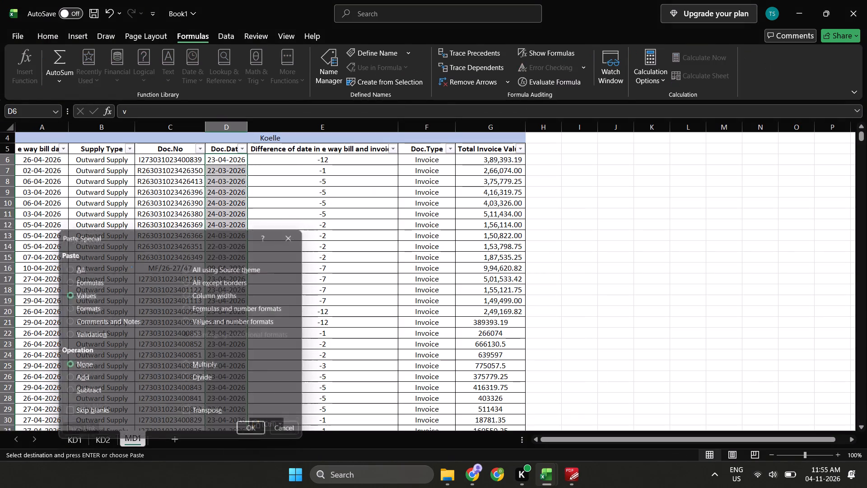
Examine the content of MD1's first date-difference cell, E6, and compare the layout with KD2's corresponding columns.
key(Right)
key(F2)
key(Escape)
key(ctrl+Page_Up)
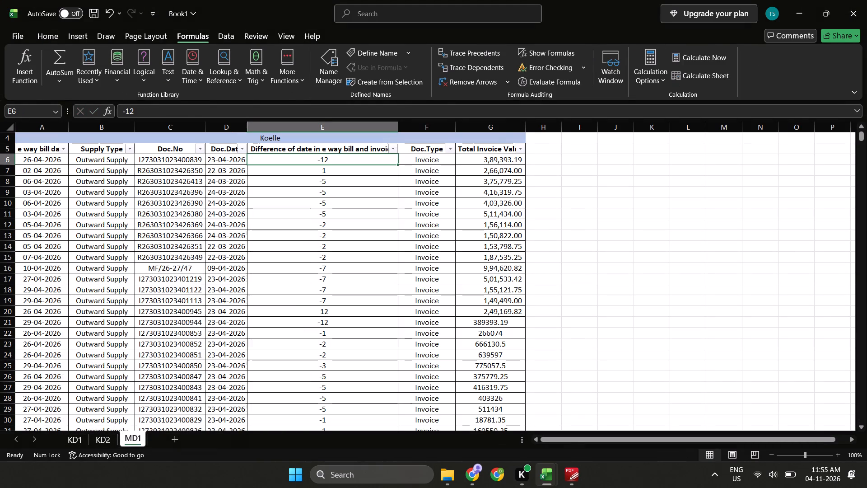
key(Right)
key(Left)
key(Right)
key(Down)
key(Left)
key(Down)
key(Down)
key(Down)
key(Down)
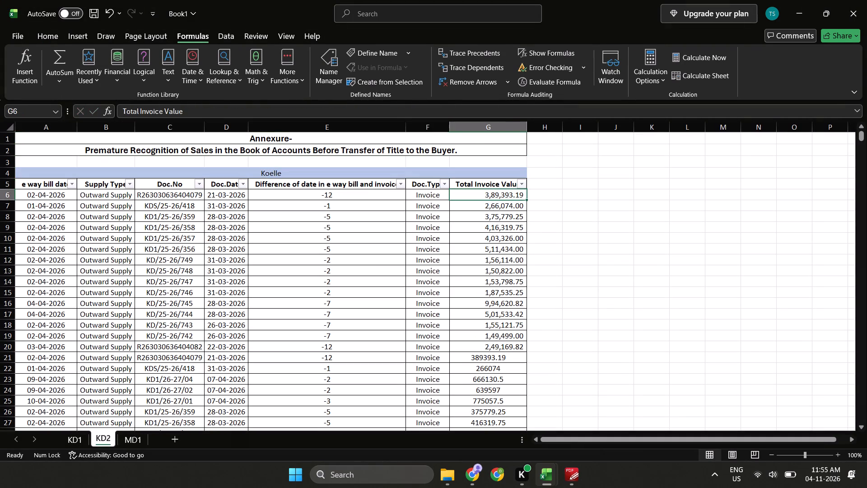
key(Left)
key(Left)
key(ctrl+Page_Down)
key(Left)
key(Right)
key(Down)
key(Left)
key(Up)
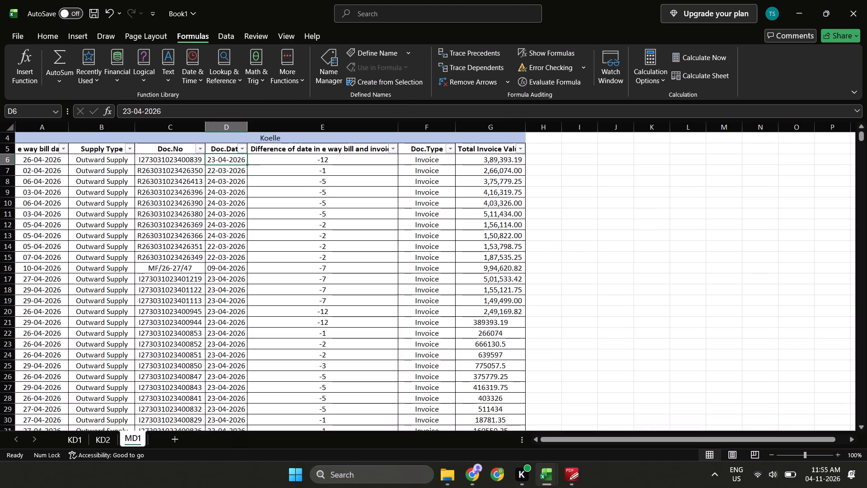
Copy the day differences in H2:H1643 of Apr-Sep Non 0 and paste them as values into MD1 from E6.
key(alt+Tab)
key(Right)
key(Up)
key(Up)
key(Down)
key(ctrl+shift+Down)
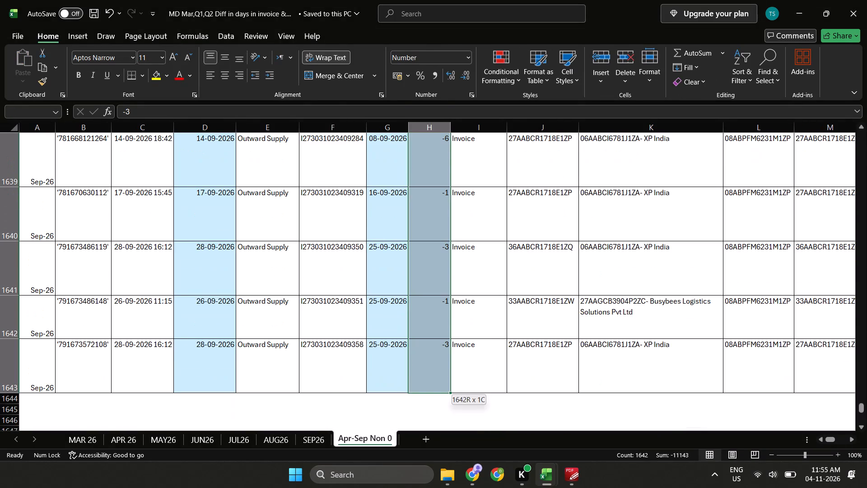
key(ctrl+c)
key(alt+Tab)
key(ctrl+alt+v)
key(Escape)
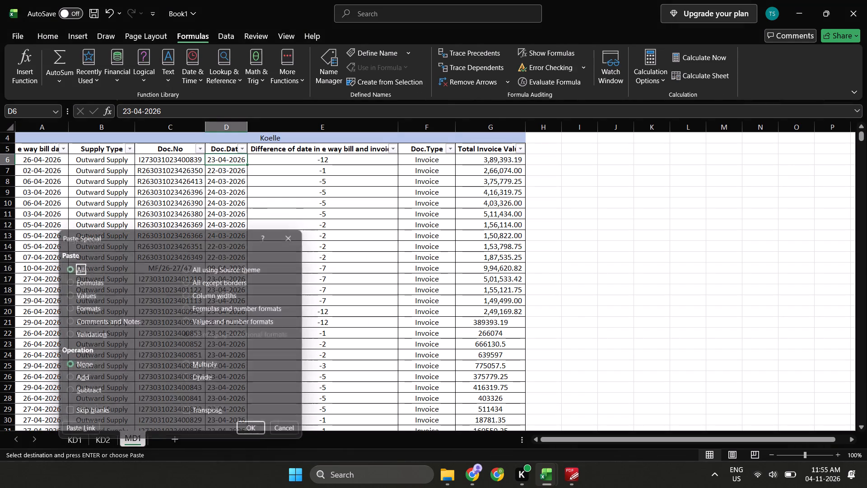
key(Right)
key(ctrl+alt+v)
key(v)
key(Return)
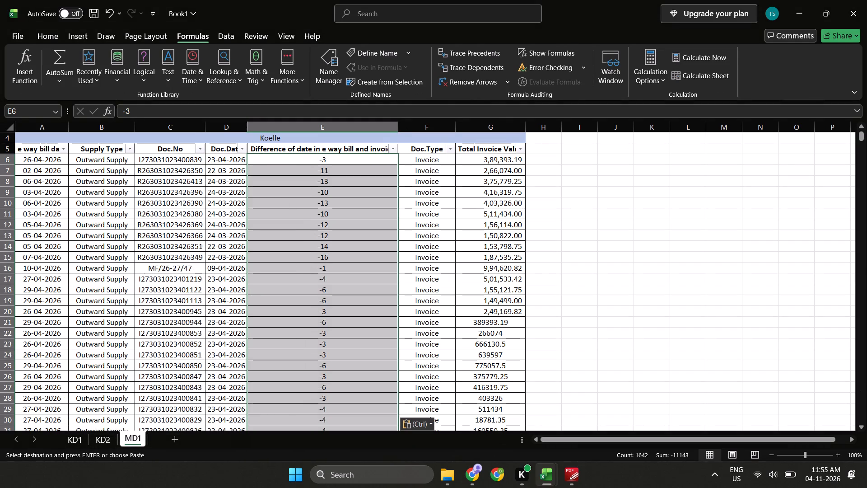
key(Escape)
key(shift+Return)
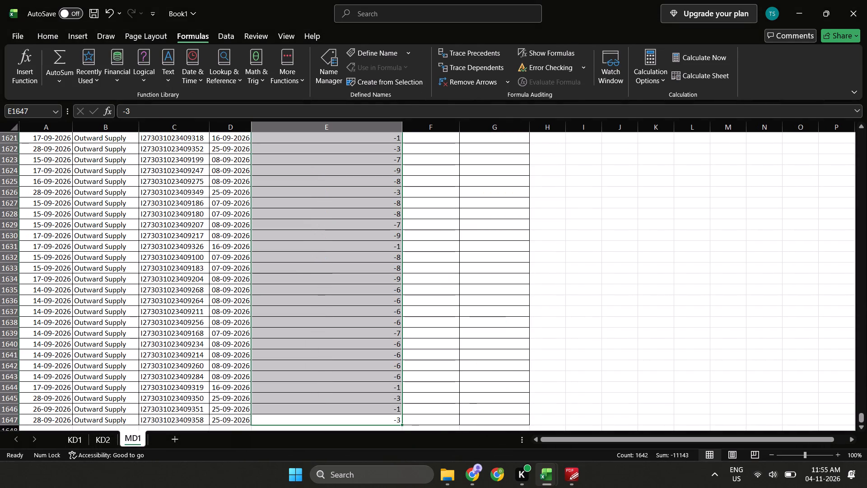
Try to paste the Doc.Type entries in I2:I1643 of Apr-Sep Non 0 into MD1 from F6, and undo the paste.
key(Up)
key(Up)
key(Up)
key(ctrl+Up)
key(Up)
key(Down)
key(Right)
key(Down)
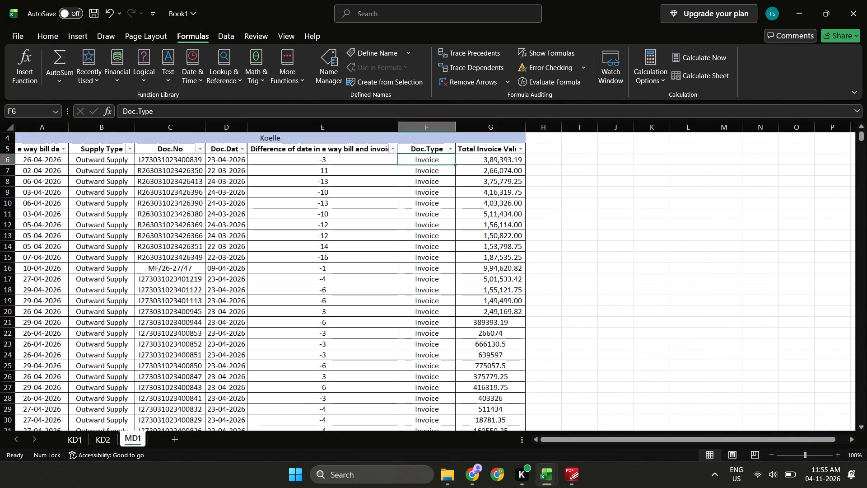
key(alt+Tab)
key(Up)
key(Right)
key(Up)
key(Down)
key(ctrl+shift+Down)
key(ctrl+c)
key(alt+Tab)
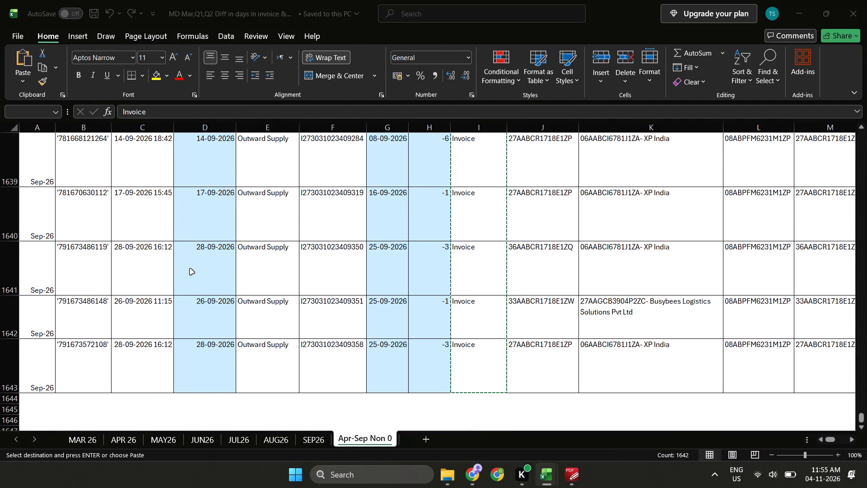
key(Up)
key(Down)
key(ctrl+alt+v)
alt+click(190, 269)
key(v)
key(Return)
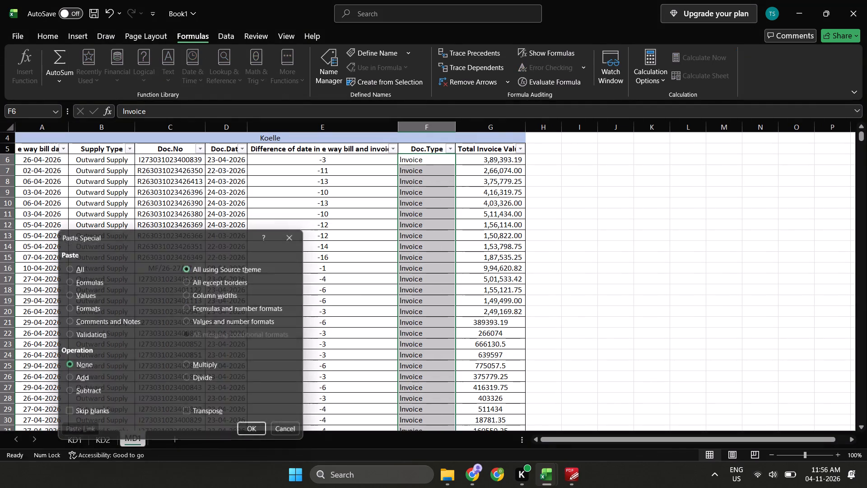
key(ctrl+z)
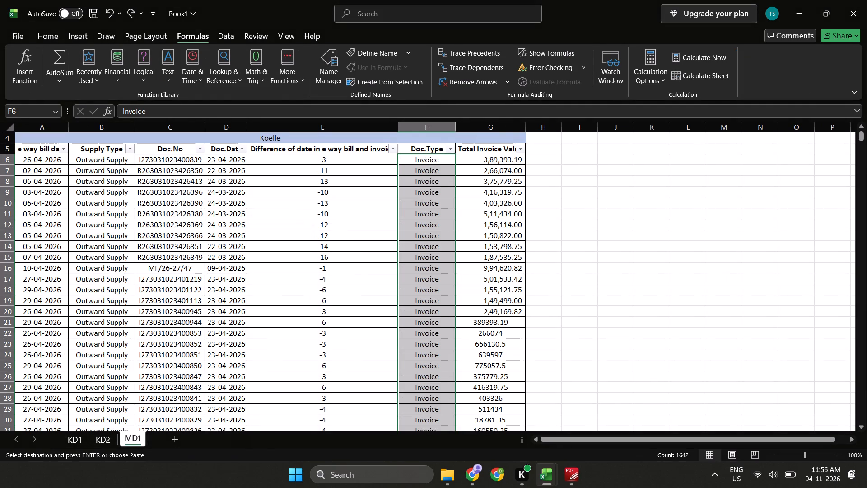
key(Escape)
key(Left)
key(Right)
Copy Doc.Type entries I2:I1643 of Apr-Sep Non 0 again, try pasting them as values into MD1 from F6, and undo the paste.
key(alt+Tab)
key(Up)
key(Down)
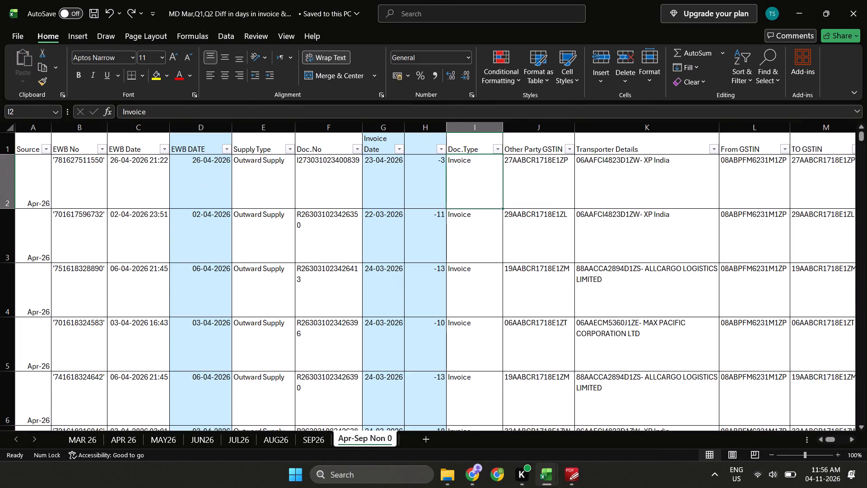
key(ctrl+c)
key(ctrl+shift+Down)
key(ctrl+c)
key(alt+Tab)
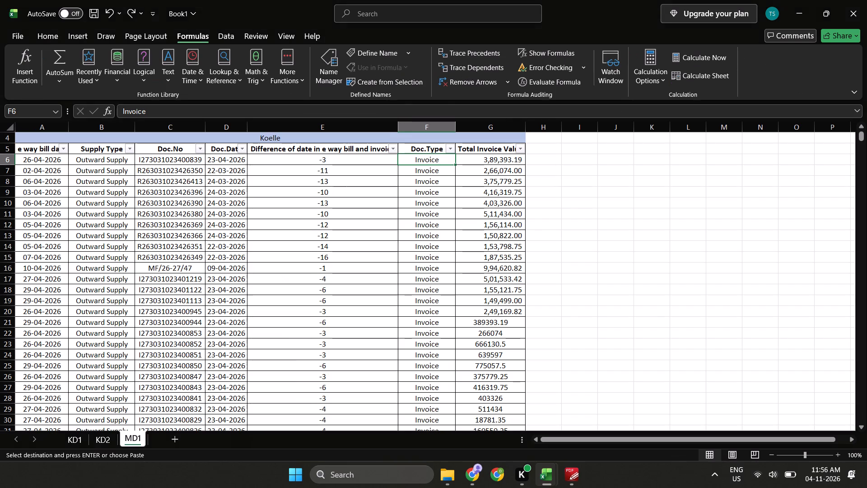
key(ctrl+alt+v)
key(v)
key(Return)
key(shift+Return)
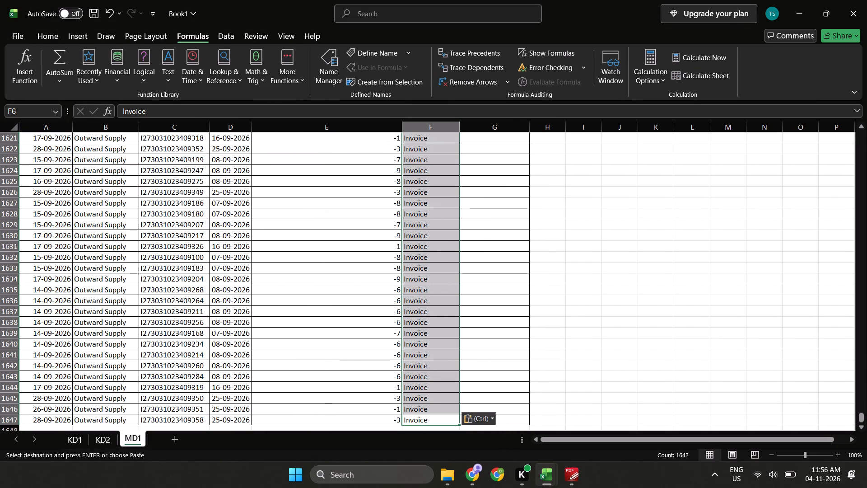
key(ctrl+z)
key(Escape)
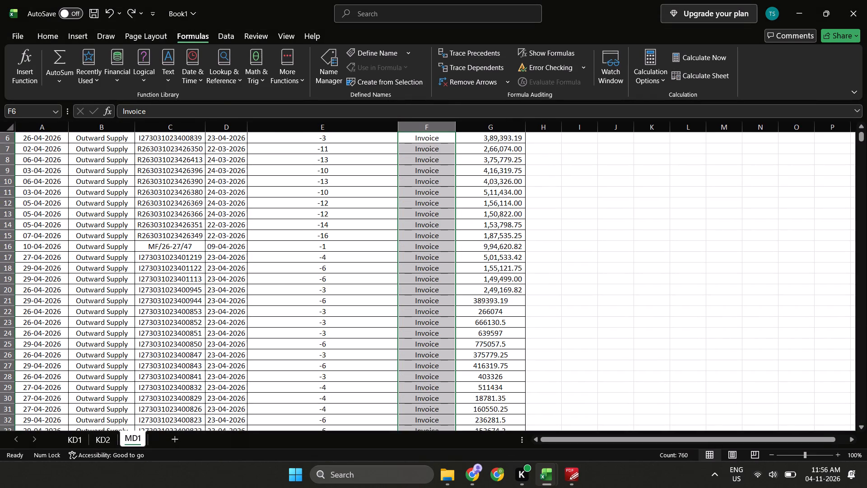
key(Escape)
Examine how far down the date-difference and Doc.Type columns of MD1 are filled.
key(Down)
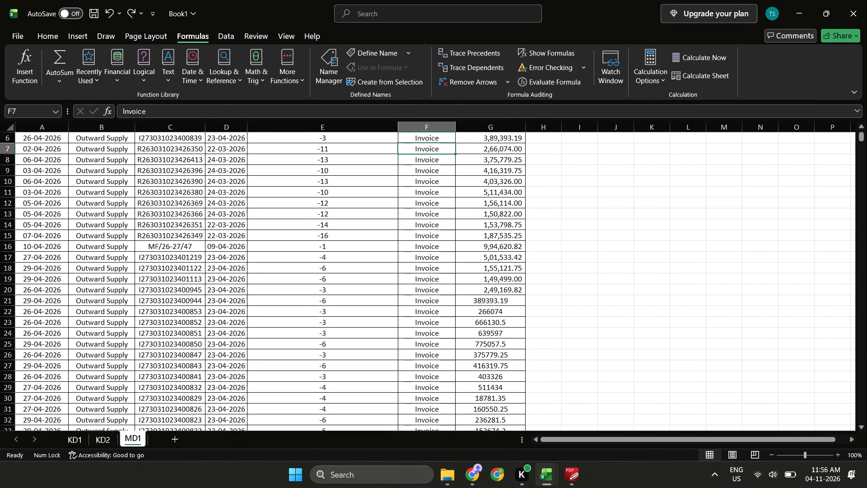
key(Down)
key(Down)
key(ctrl+Down)
key(Down)
key(Down)
key(Down)
key(Down)
key(Down)
key(Down)
key(Left)
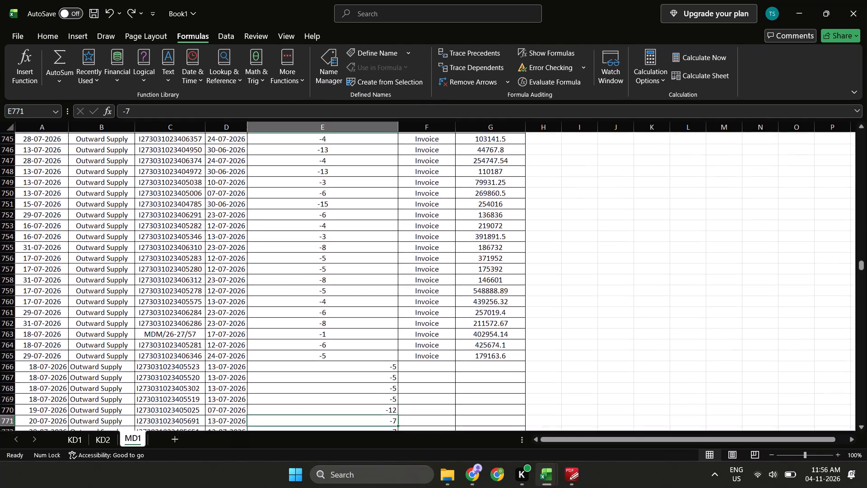
key(ctrl+Down)
key(Down)
key(Up)
key(Up)
key(ctrl+Up)
key(Down)
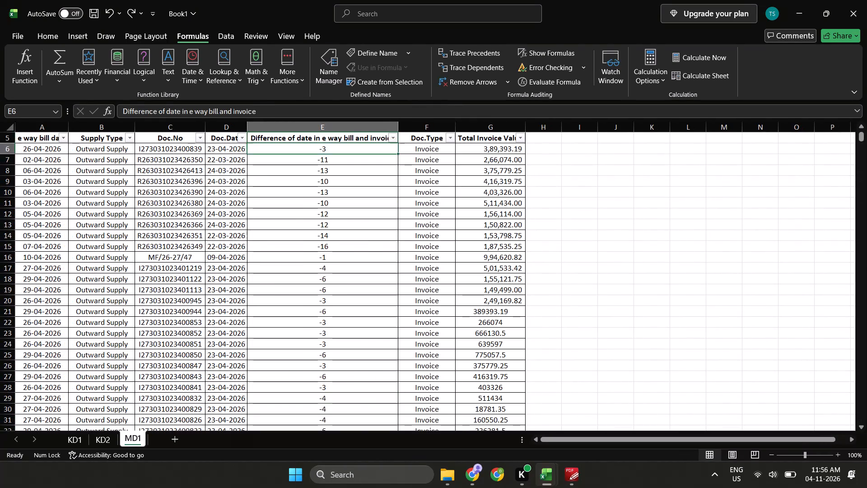
key(Right)
key(Down)
key(ctrl+Down)
key(Down)
key(Up)
key(ctrl+Up)
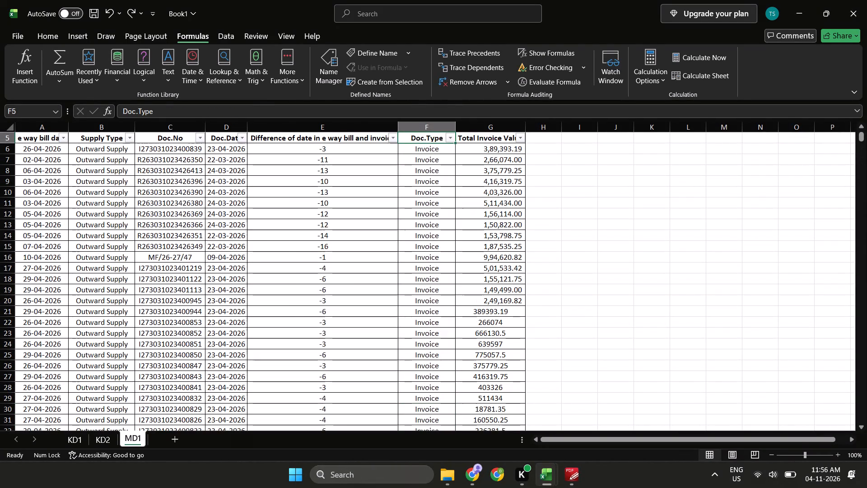
key(alt+Down)
key(Escape)
Copy the Doc.Type entries in I2:I1643 of Apr-Sep Non 0 and paste them as values into MD1 from F6.
key(alt+Tab)
key(Up)
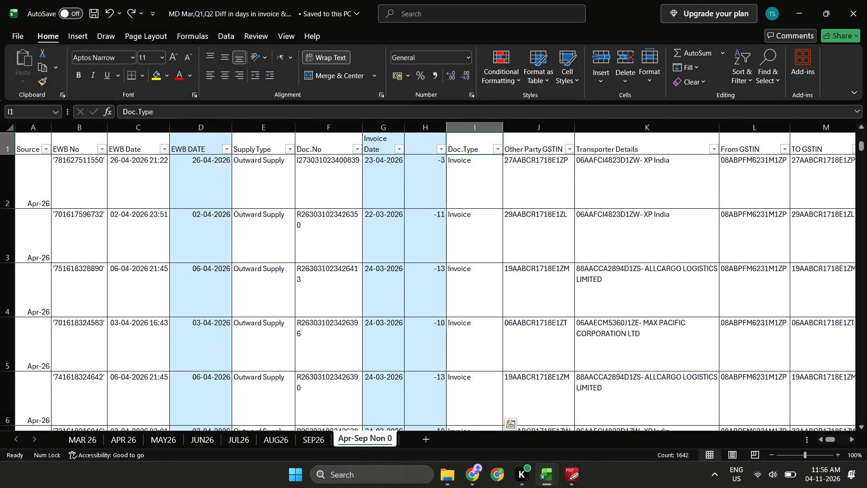
key(Down)
key(ctrl+shift+Down)
key(ctrl+c)
key(alt+Tab)
key(Up)
key(Down)
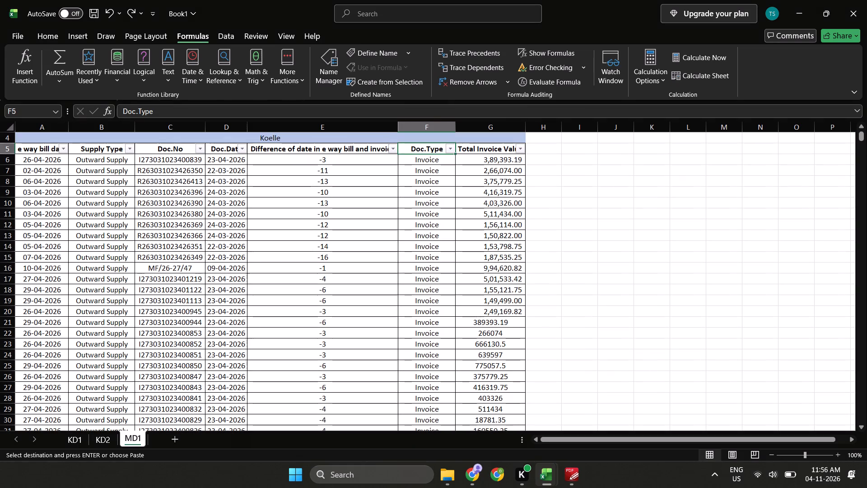
key(Down)
key(ctrl+alt+v)
click(187, 268)
key(v)
key(v)
key(Return)
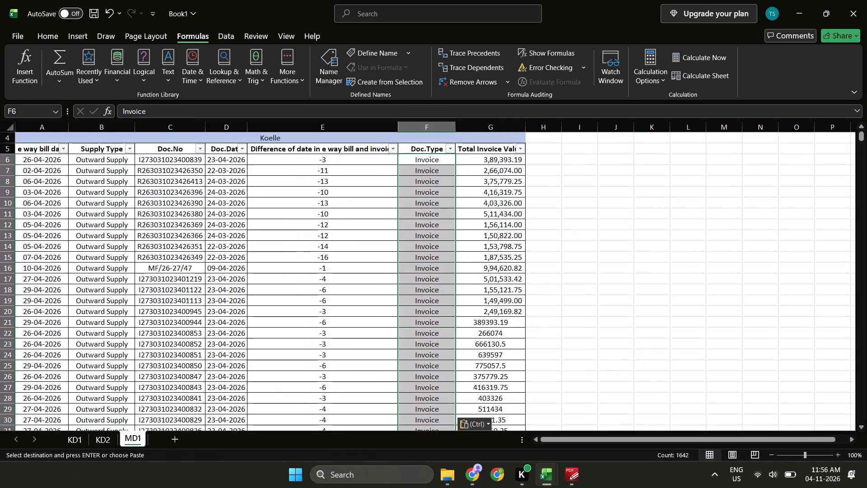
key(Escape)
key(Escape)
Check MD1's Doc.Type column from F6 down to its last filled row.
key(Home)
key(Down)
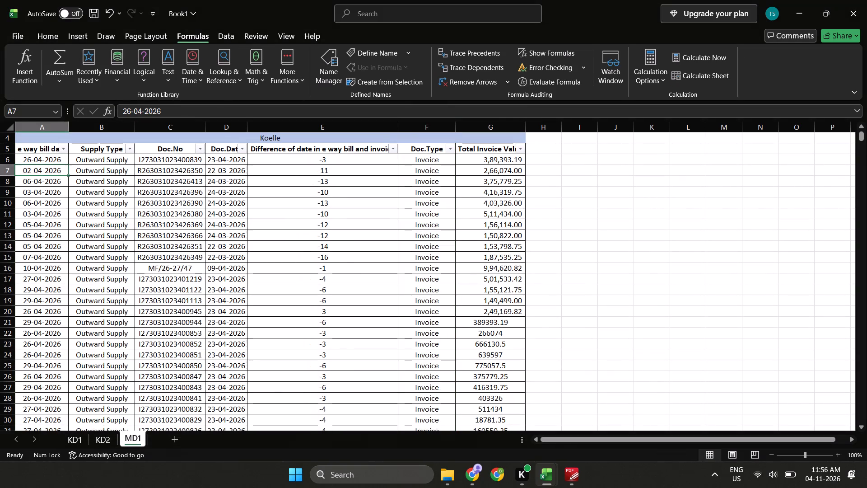
key(Right)
key(Right)
key(Right)
key(Down)
key(Right)
key(Right)
key(Right)
key(Left)
key(ctrl+Down)
key(Down)
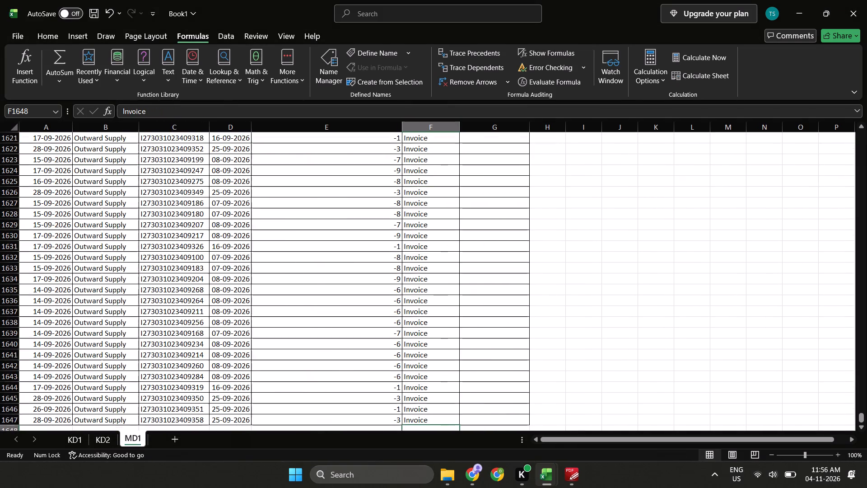
key(Down)
key(Up)
key(Up)
key(ctrl+Up)
key(Down)
key(ctrl+shift+Down)
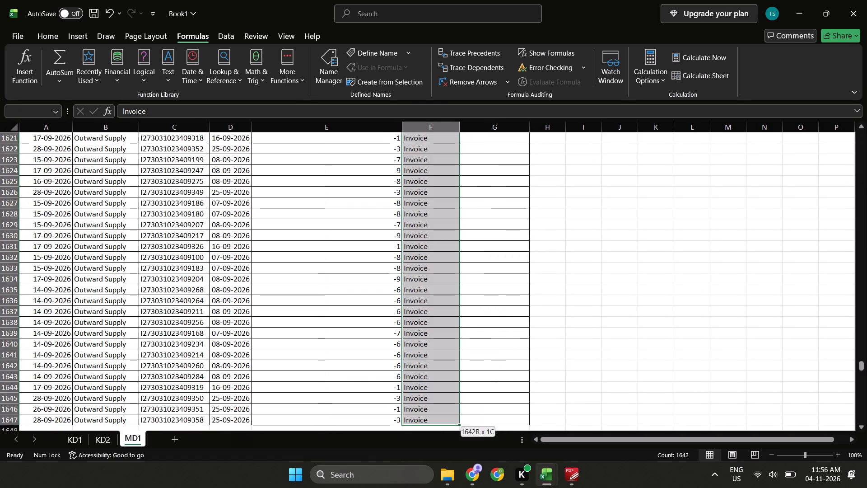
key(Up)
key(Down)
key(ctrl+shift+Down)
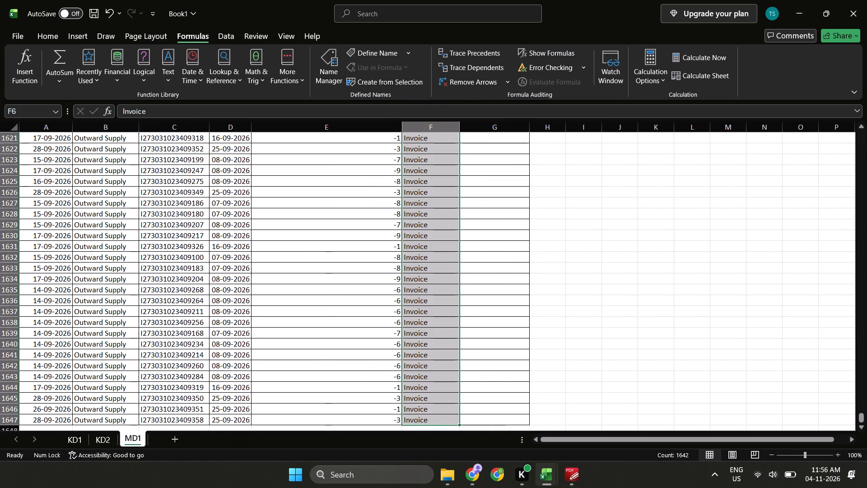
key(Up)
key(Down)
Inspect the filter lists of MD1's Doc.Type and Total Invoice Value headers without applying a filter.
key(Up)
key(alt+Down)
key(Escape)
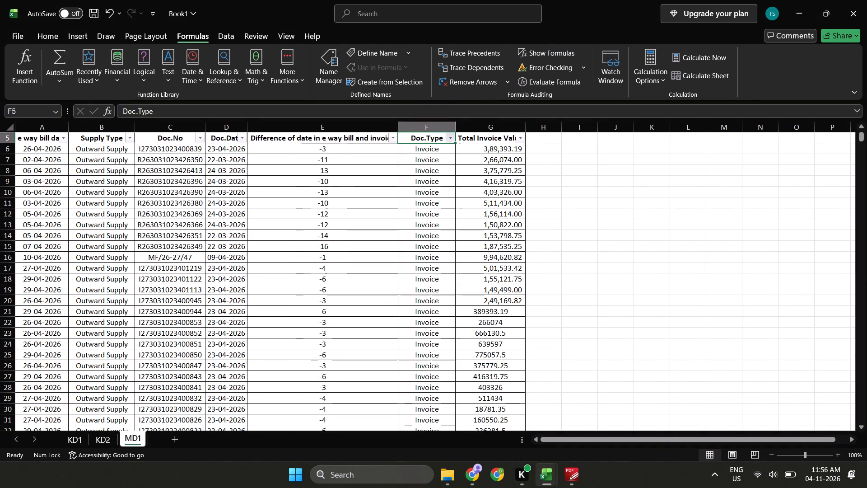
key(Right)
key(Left)
key(alt+Down)
key(alt+Down)
key(alt+Down)
key(alt+Down)
key(alt+Down)
key(alt+Down)
key(alt+Down)
key(alt+Down)
key(alt+Down)
key(alt+Down)
key(Escape)
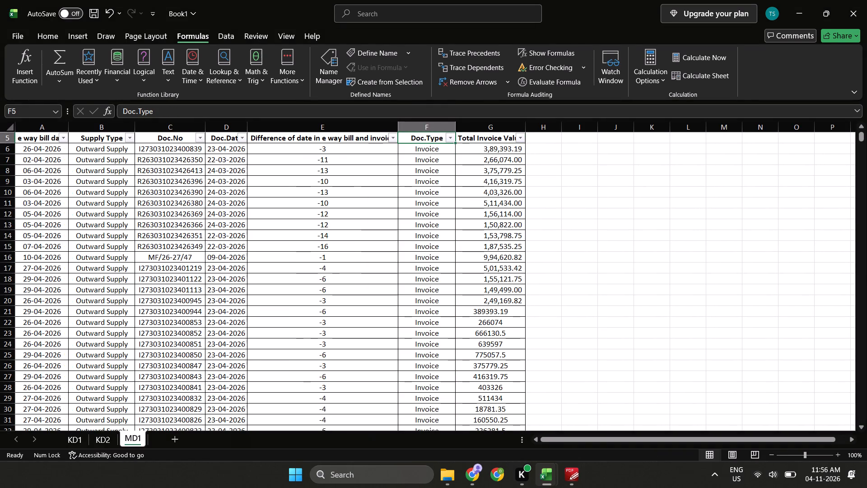
key(Right)
key(alt+Down)
key(alt+Down)
key(alt+Down)
key(alt+Down)
key(alt+Down)
key(alt+Down)
key(alt+Down)
key(alt+Down)
key(alt+Down)
key(alt+Down)
key(alt+Down)
key(Escape)
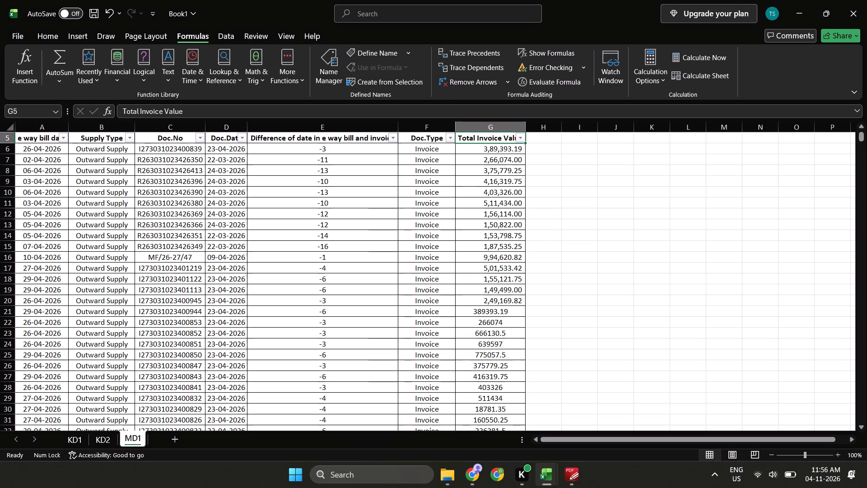
Examine where the entries in MD1's Total Invoice Value column end compared with the Doc.Type column.
key(Down)
key(Down)
key(ctrl+Down)
key(Up)
key(Up)
key(Up)
key(Down)
key(Down)
key(Down)
key(Down)
key(Down)
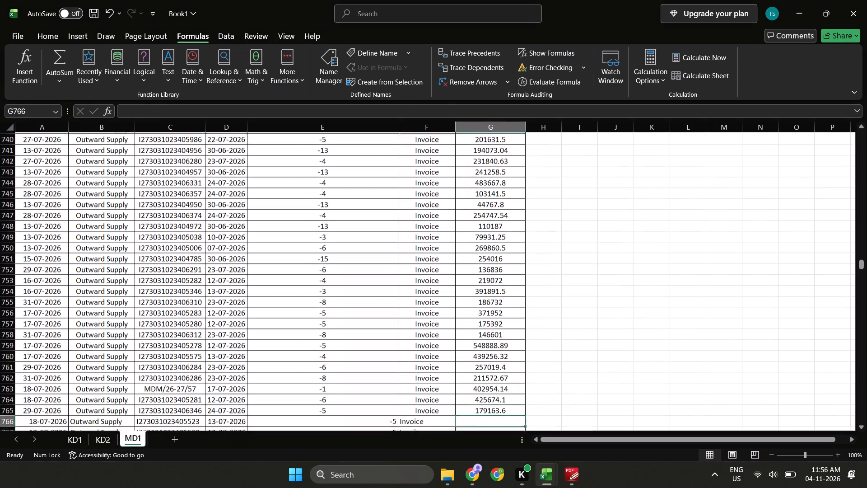
key(Down)
key(Left)
key(ctrl+Down)
key(Right)
key(Up)
key(Left)
key(Up)
key(ctrl+Up)
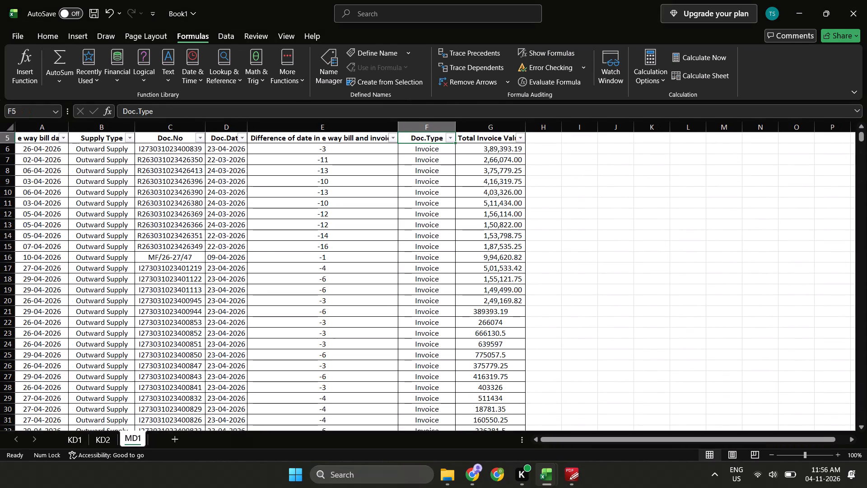
Look through the column headers of Apr-Sep Non 0 for the field matching MD1's Total Invoice Value column.
key(Right)
key(Down)
key(Up)
key(alt+Tab)
key(Up)
key(Right)
key(Up)
key(Up)
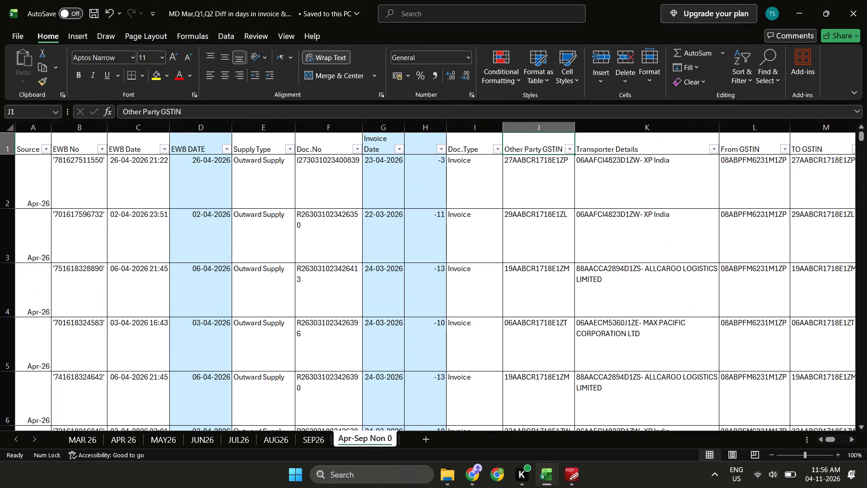
key(Right)
key(Down)
key(Right)
key(Right)
key(Up)
key(Up)
key(Up)
key(Right)
key(Down)
key(Right)
key(Down)
key(Right)
key(Left)
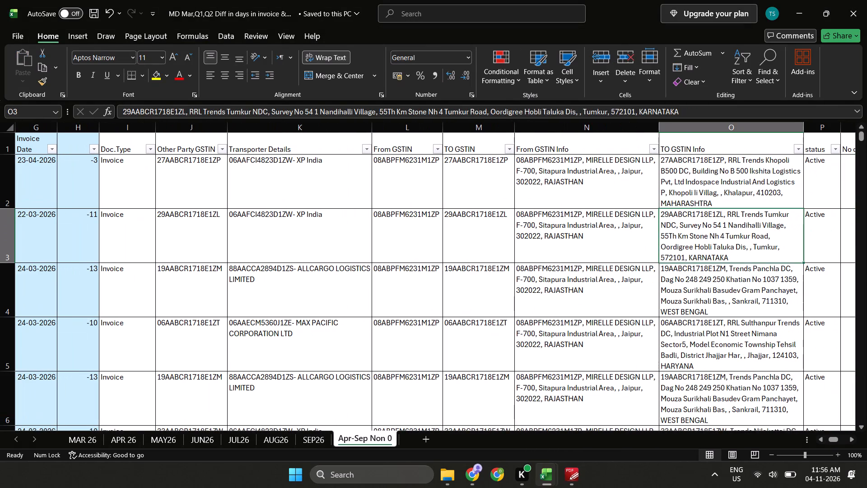
key(Left)
key(Left)
key(Left)
key(Left)
key(Left)
key(Left)
key(Left)
key(Left)
key(Left)
key(Left)
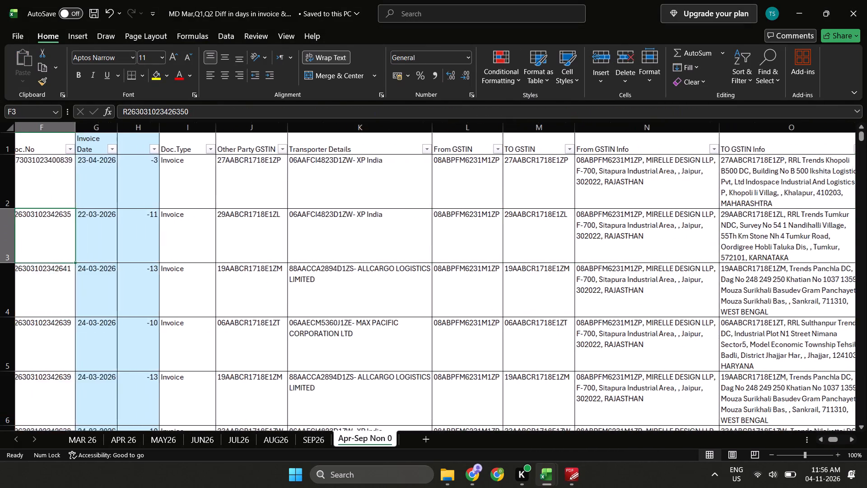
key(Left)
key(Left)
key(Left)
key(Left)
key(Left)
key(Left)
key(Left)
key(Left)
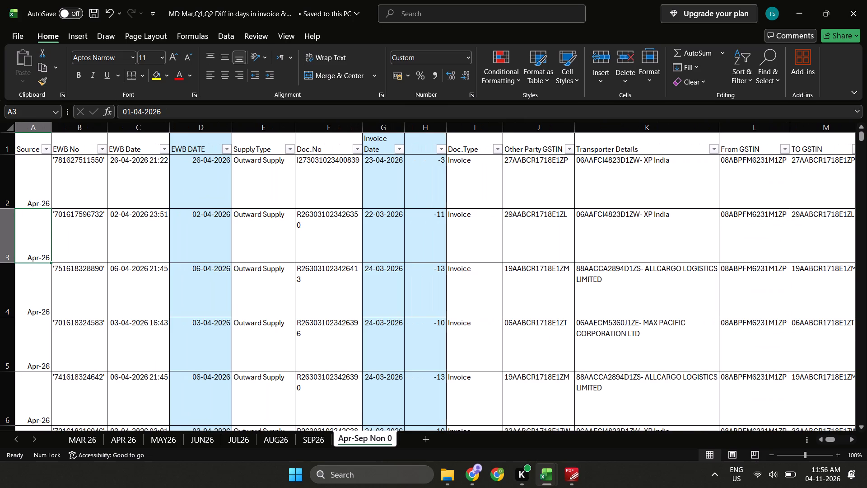
key(Left)
key(Up)
key(alt+Tab)
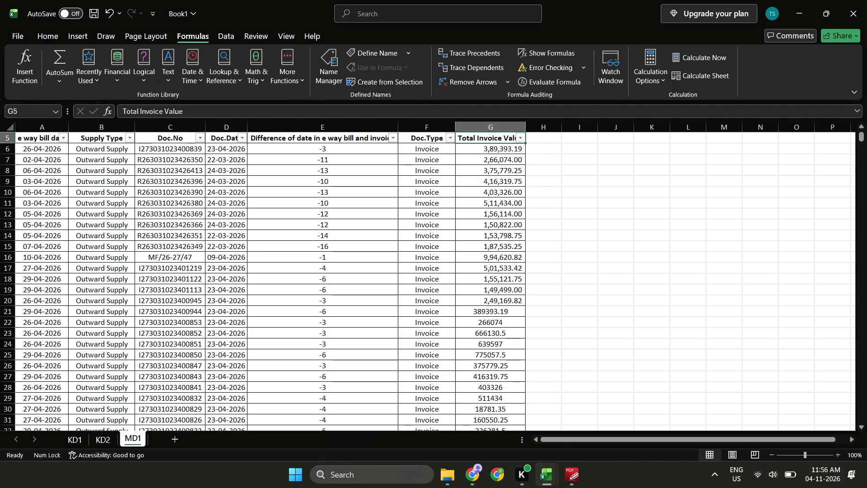
key(Up)
key(Down)
key(Down)
Copy the Total Invoice Value entries in AA2:AA1643 of Apr-Sep Non 0 and paste them as values into MD1 from G6.
key(alt+Tab)
key(Right)
key(Right)
key(Up)
key(Right)
key(Right)
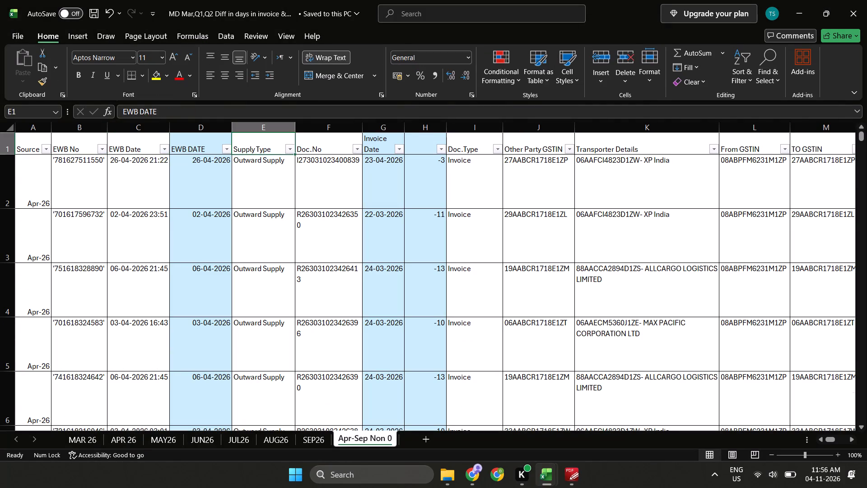
key(Right)
key(Right)
key(Right)
key(Right)
key(Right)
key(Right)
key(Right)
key(Right)
key(Right)
key(Right)
key(Right)
key(Right)
key(Right)
key(Right)
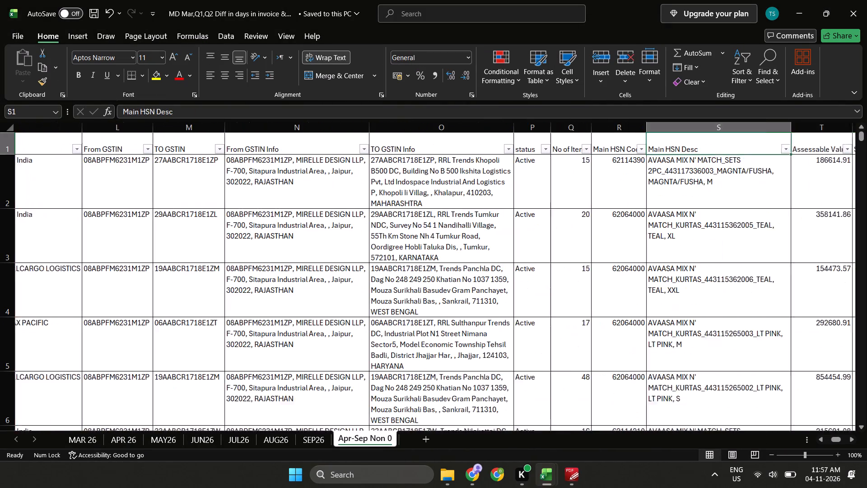
key(Right)
key(Right)
key(Right)
key(Right)
key(Right)
key(Right)
key(Right)
key(Right)
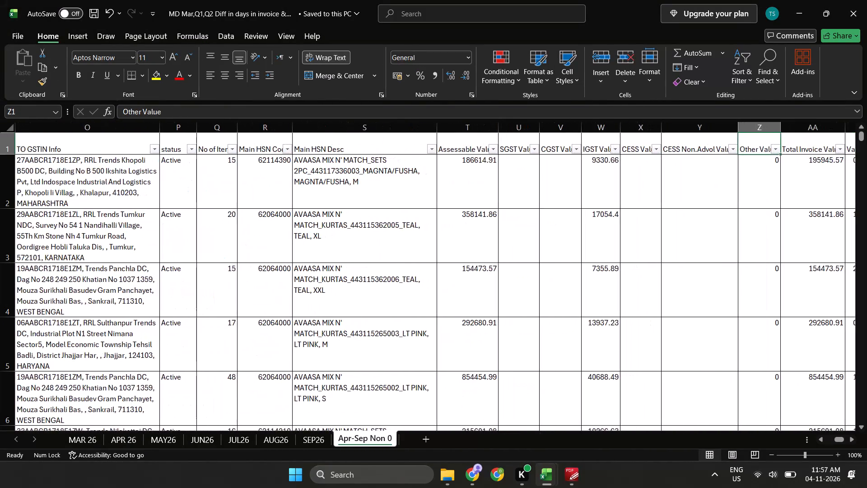
key(Right)
key(Right)
key(Right)
key(Left)
key(Left)
key(Down)
key(Left)
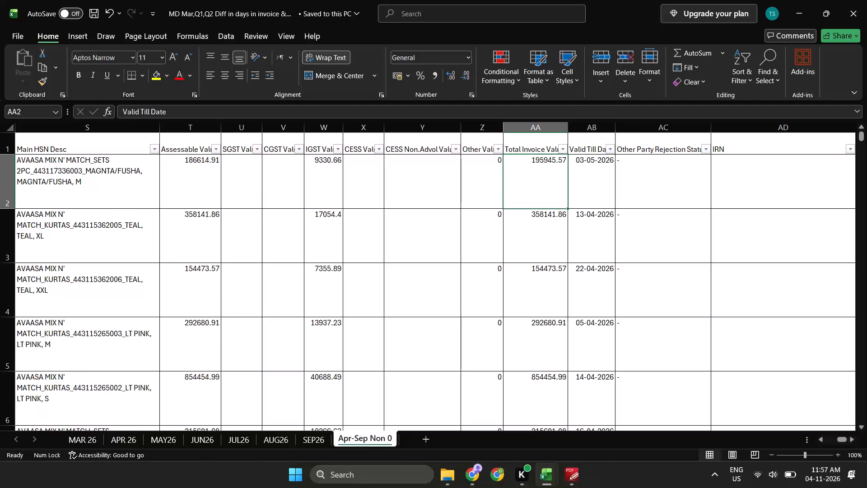
key(alt+Tab)
key(Up)
key(Down)
key(ctrl+shift+Down)
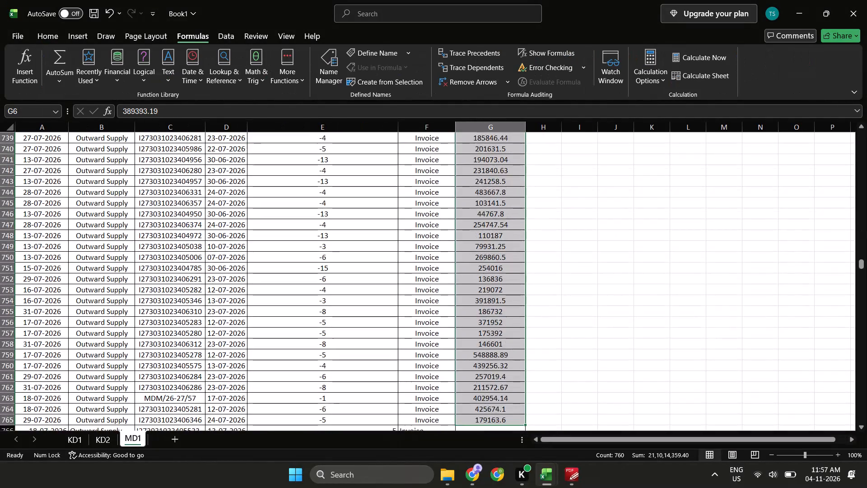
key(alt+Tab)
key(ctrl+shift+Down)
key(ctrl+c)
key(alt+Tab)
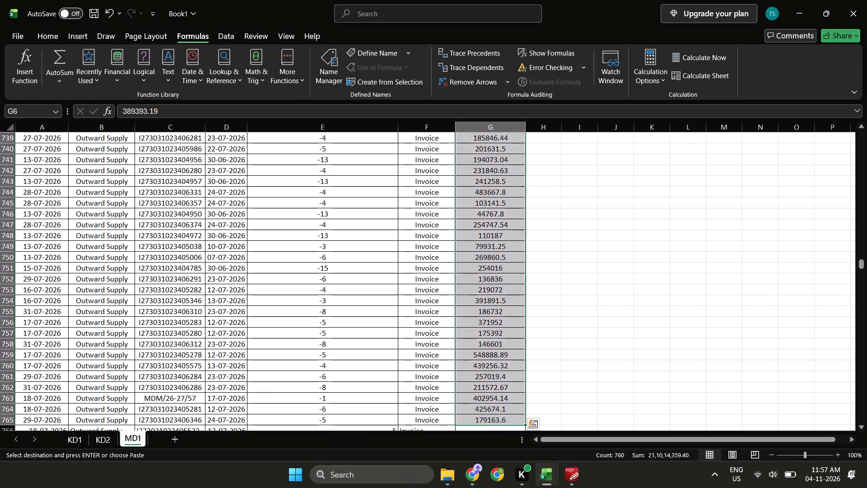
key(Down)
key(Up)
key(ctrl+Up)
key(Down)
key(ctrl+alt+v)
text(vv)
key(Return)
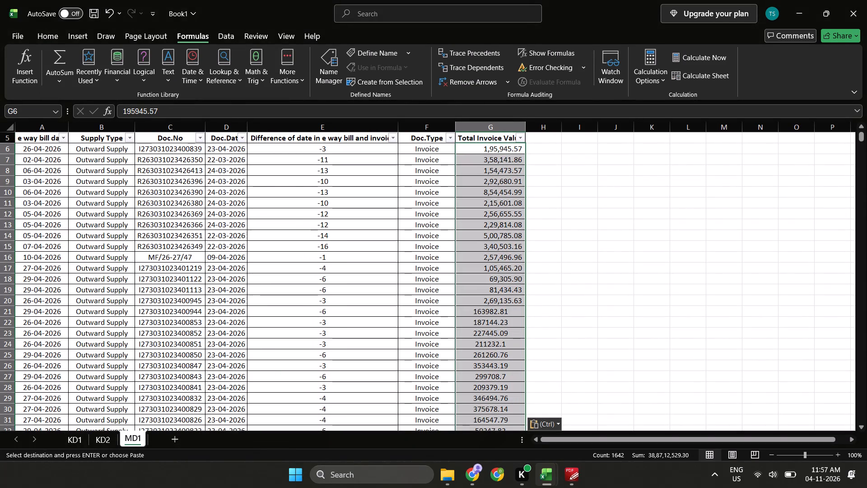
Compare MD1's filled annexure layout with the KD1 and KD2 sheets.
click(61, 32)
key(Left)
key(Up)
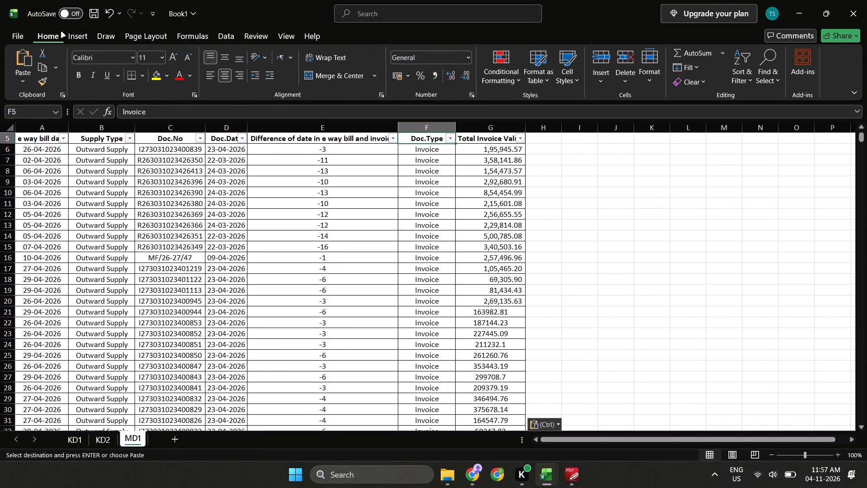
key(Down)
key(Up)
key(Down)
key(ctrl+Left)
key(ctrl+Left)
key(ctrl+Left)
key(ctrl+Left)
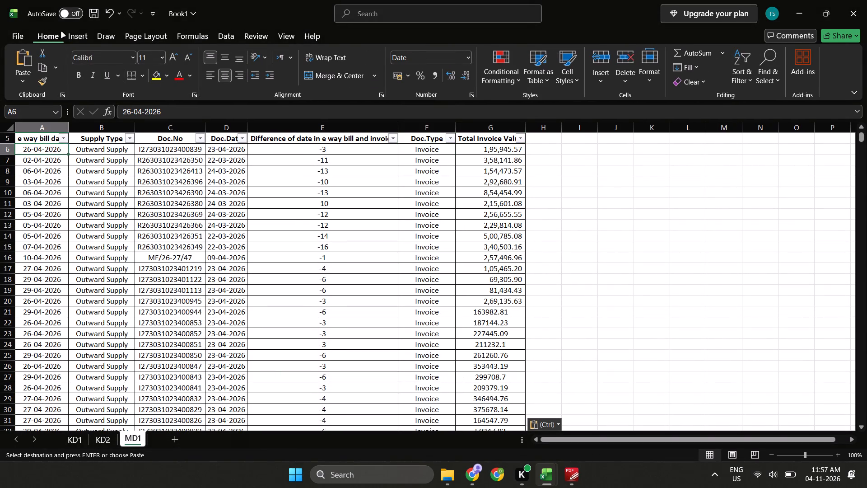
key(ctrl+Up)
key(ctrl+Page_Up)
key(ctrl+Page_Up)
key(ctrl+Page_Up)
key(ctrl+Page_Down)
key(ctrl+Page_Down)
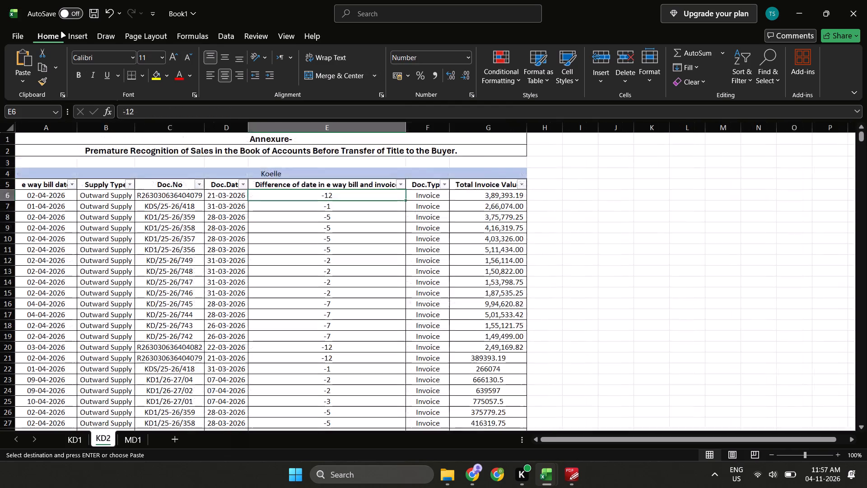
key(Down)
key(Left)
key(Up)
key(Left)
key(Down)
key(Left)
key(ctrl+Left)
key(ctrl+Left)
key(ctrl+Left)
key(ctrl+Left)
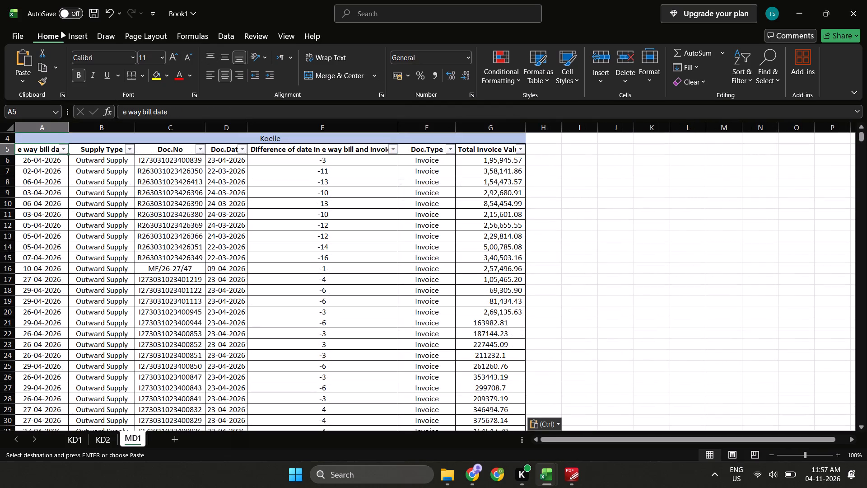
Check MD1's Total Invoice Value column from its header down to its last filled row.
key(Right)
key(Down)
key(Up)
key(Right)
key(Right)
key(Right)
key(Right)
key(Right)
key(Down)
key(ctrl+Down)
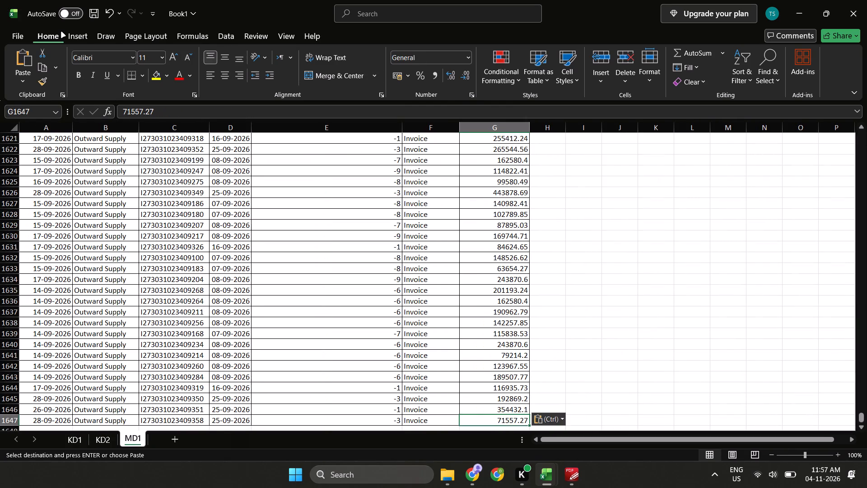
key(ctrl+Up)
key(Down)
key(ctrl+Down)
key(Up)
key(Up)
key(ctrl+Up)
key(Up)
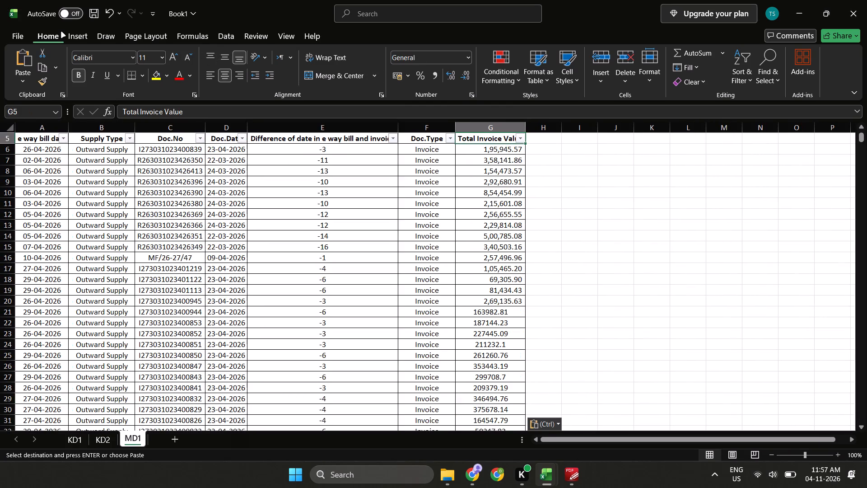
Centre the entries in E6:G1647 of MD1 both vertically and horizontally.
key(Left)
key(Down)
key(Down)
key(Left)
key(Left)
key(ctrl+shift+Down)
key(shift+Right)
key(shift+Right)
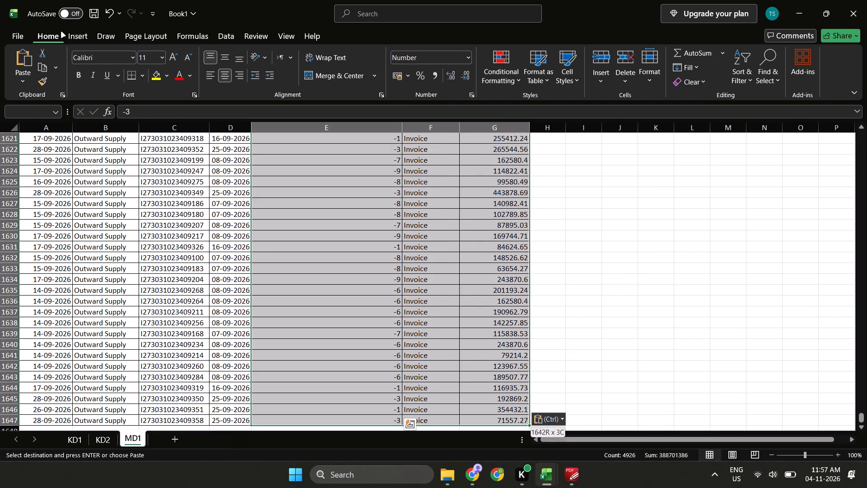
click(225, 60)
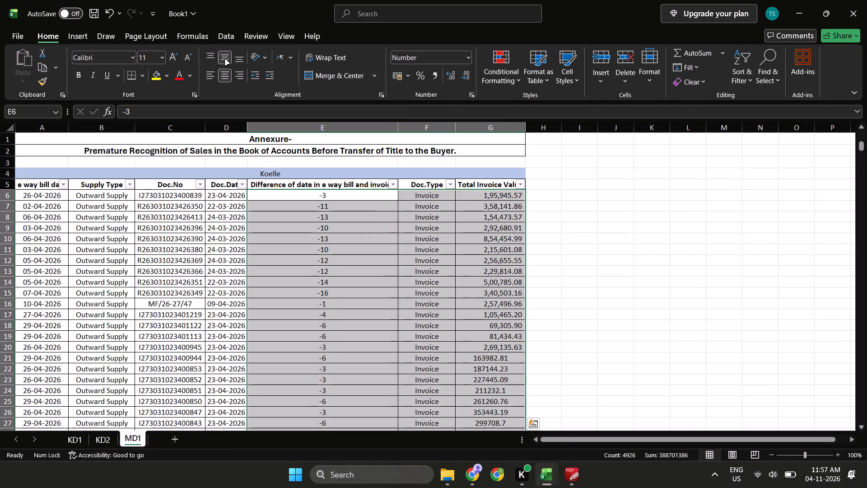
double_click(231, 75)
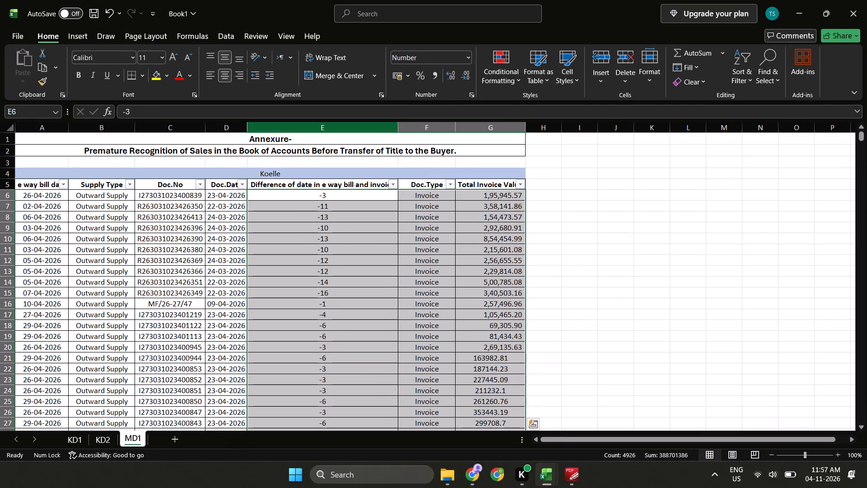
Apply the comma number style to MD1's Total Invoice Value entries in G6:G1647 and check the last rows.
click(366, 179)
key(Right)
key(Down)
key(Right)
key(ctrl+shift+Down)
text(hk)
key(Escape)
key(Down)
key(ctrl+Down)
key(Down)
key(Left)
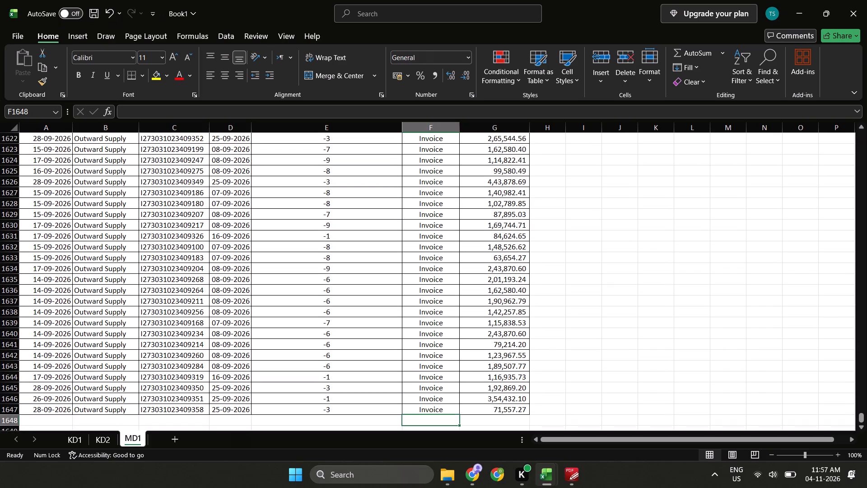
Review MD1's annexure from its last filled rows back up to the title and company-name rows.
key(Left)
key(Up)
key(Left)
key(Left)
key(Right)
key(Left)
key(Left)
key(Left)
key(ctrl+Left)
key(Up)
key(ctrl+Up)
key(Up)
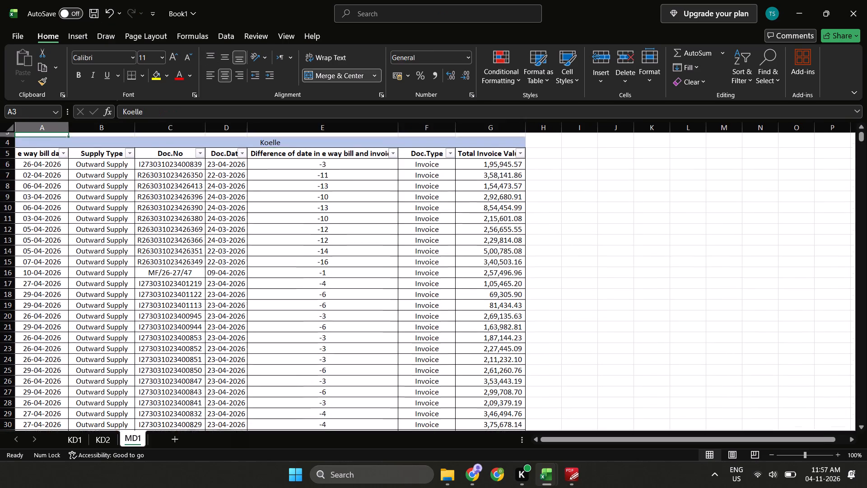
key(Up)
key(Up)
key(Right)
key(Up)
key(Up)
key(Up)
key(Left)
key(Left)
key(Down)
key(Right)
key(Down)
key(Left)
key(Down)
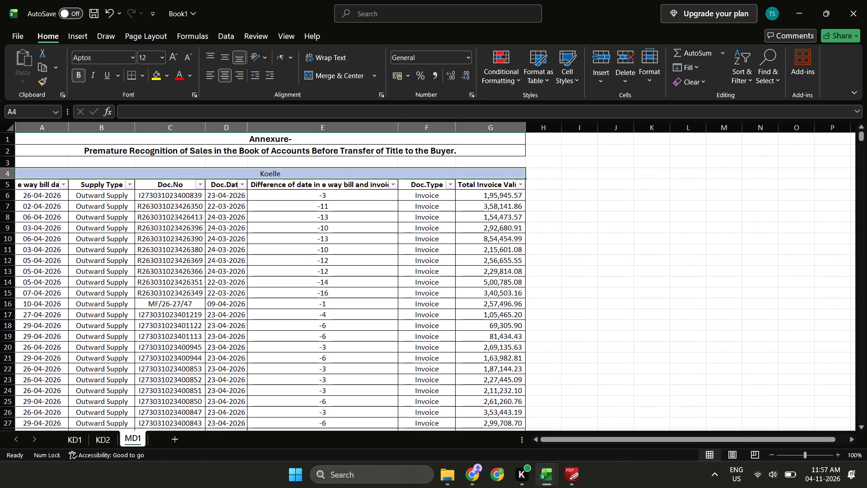
Copy the company name MIRELLE DESIGNS LLP from the e-Way Bill PDF into MD1's cell I4 as plain text.
key(Left)
key(Right)
key(Left)
key(alt+Tab)
key(alt+Tab)
key(alt+Tab)
key(alt+Tab)
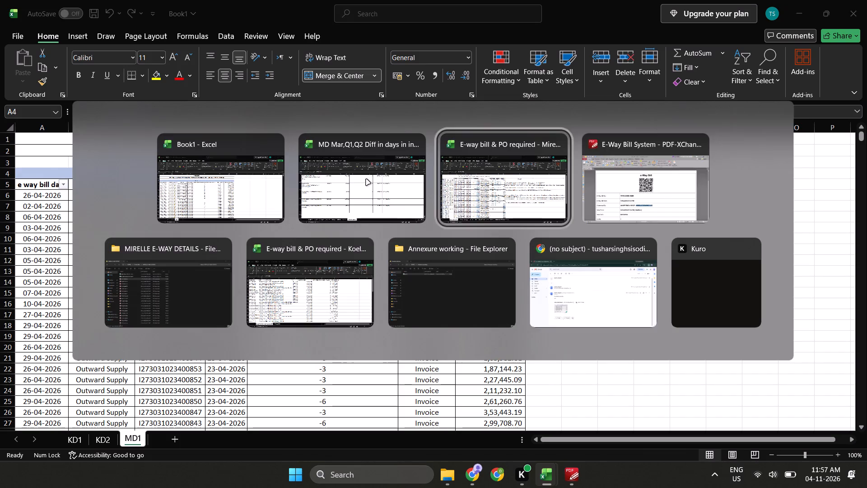
key(alt+Tab)
key(ctrl+c)
key(ctrl+c)
key(ctrl+c)
key(alt+Tab)
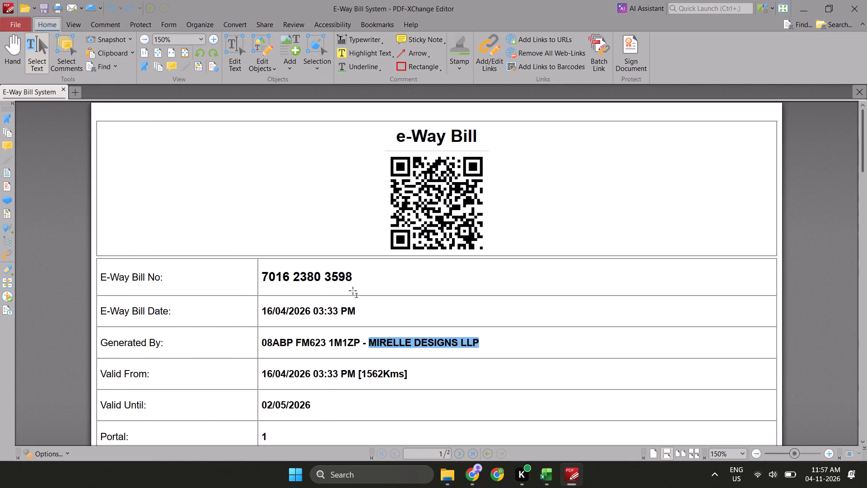
key(ctrl+v)
key(Escape)
key(Right)
key(Right)
key(ctrl+alt+v)
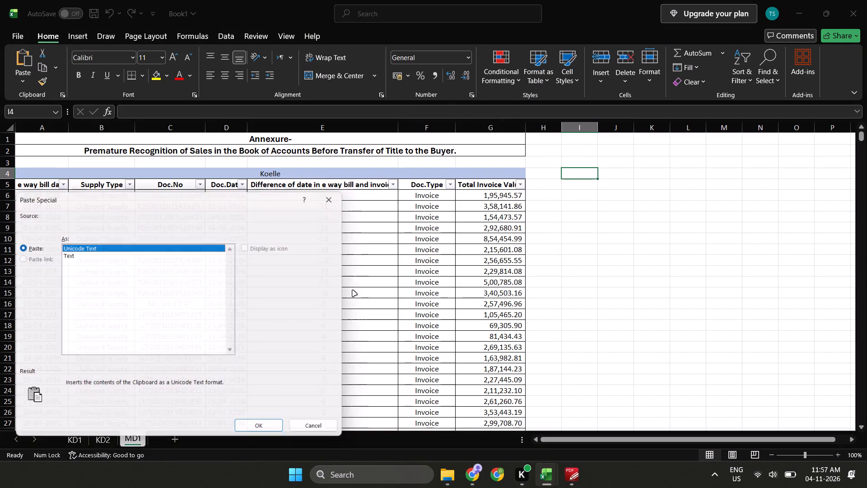
key(t)
key(Return)
Replace the company name in MD1's merged A4 heading with MIRELLE DESIGNS LLP via =I4, and convert the formula to its value.
key(Left)
key(Left)
key(equal)
key(Right)
key(Right)
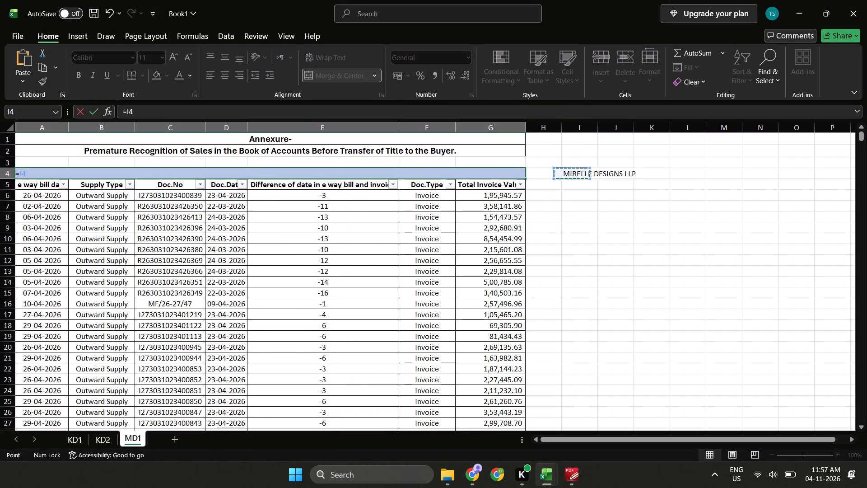
key(Return)
key(Up)
key(ctrl+c)
key(ctrl+alt+v)
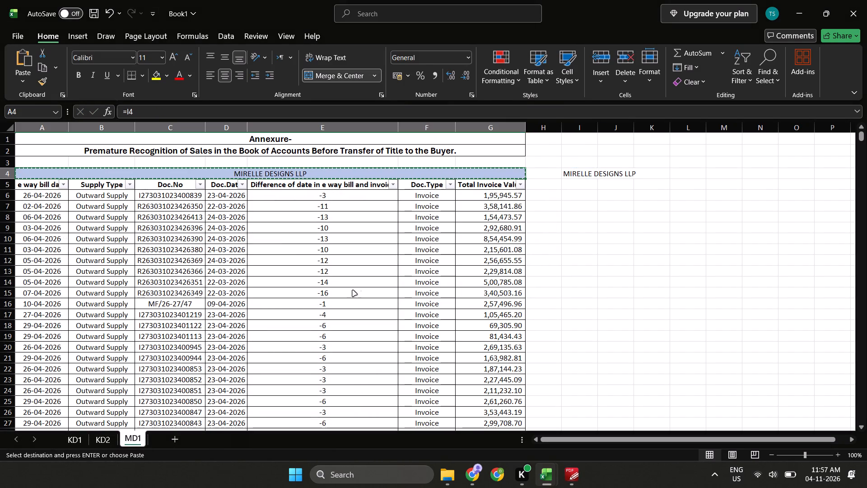
key(v)
key(Return)
Clear the helper company name from MD1's I4 by filling down the blank cell above it.
key(Right)
key(Right)
key(ctrl+d)
Check MD1's title, company-name and column header rows.
key(Right)
key(Down)
key(Left)
key(Left)
key(Left)
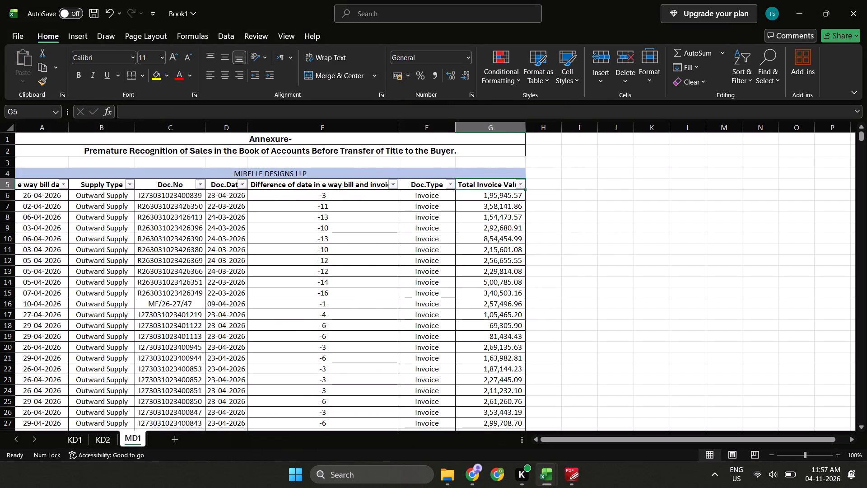
key(Left)
key(Up)
key(Up)
key(Left)
key(Up)
key(Up)
key(Up)
key(Left)
key(Down)
key(Down)
key(Right)
key(Down)
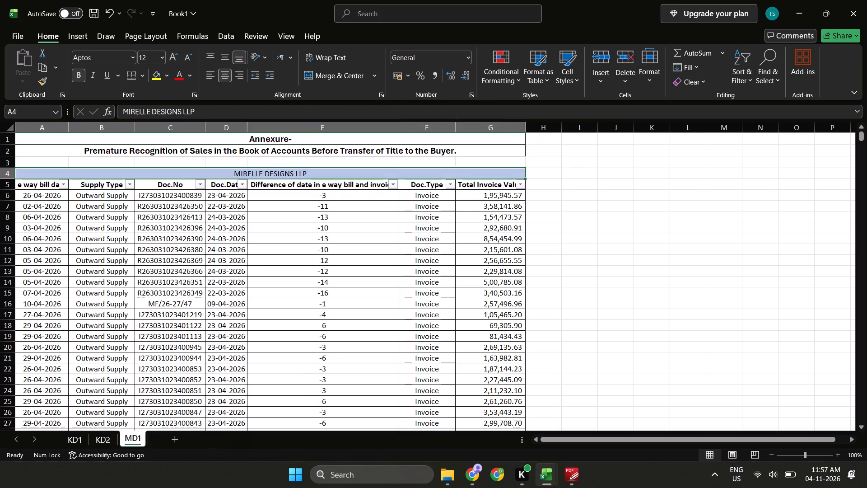
Examine KD1's column headers and the options in its Supply Type filter.
key(ctrl+Page_Up)
key(ctrl+Page_Up)
key(Left)
key(Right)
key(Down)
key(Left)
key(Left)
key(Left)
key(Up)
key(Right)
key(Left)
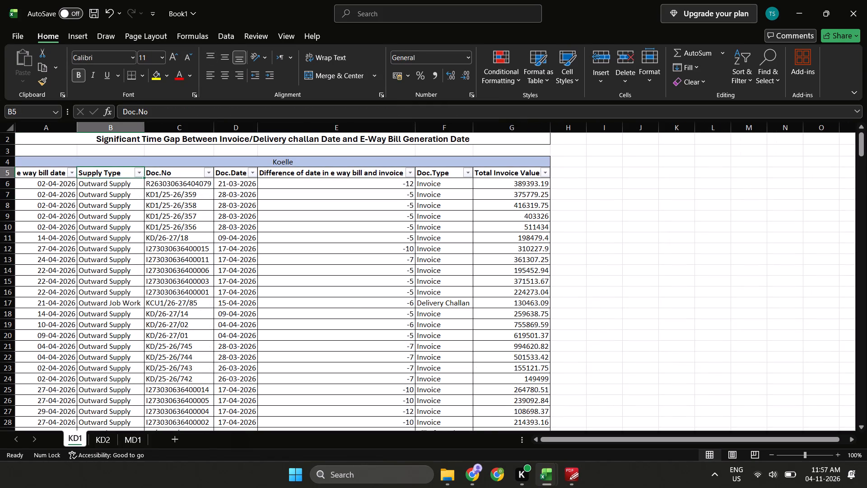
key(alt+Down)
key(Escape)
key(alt+Down)
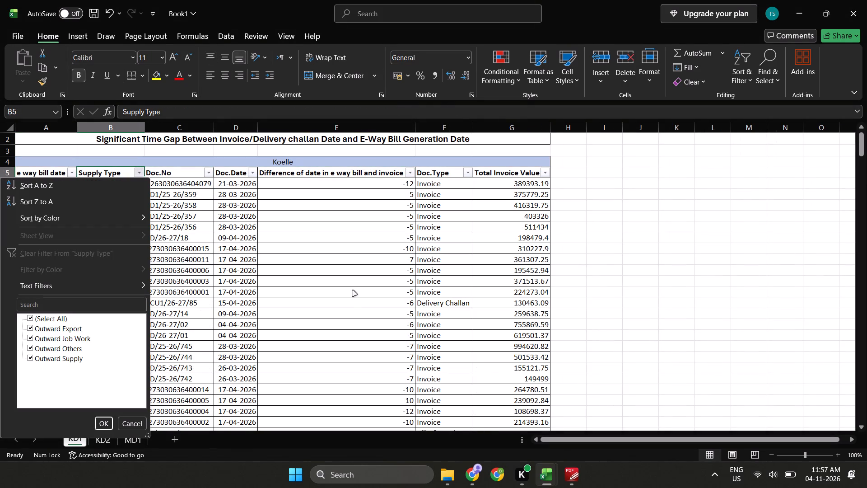
key(Escape)
key(Right)
key(Right)
key(Left)
key(Right)
key(Right)
key(Right)
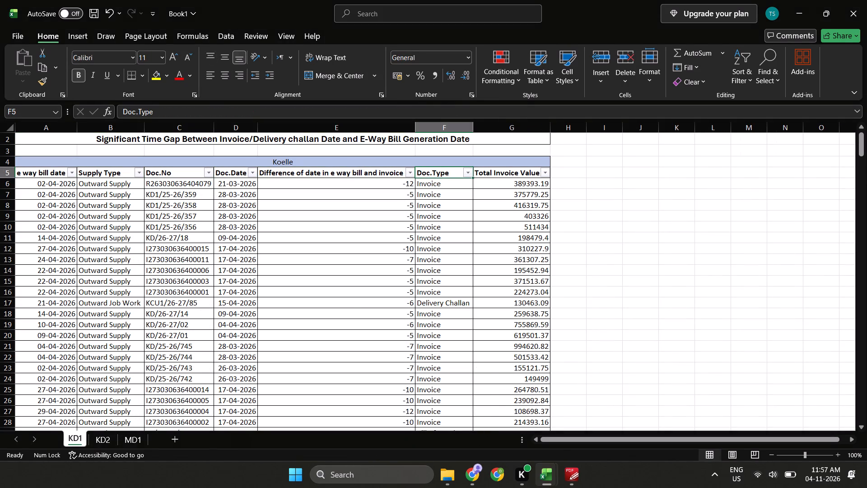
key(Right)
key(Left)
Create a copy of the MD1 sheet at the end of Book1.
key(ctrl+Page_Down)
key(ctrl+Page_Down)
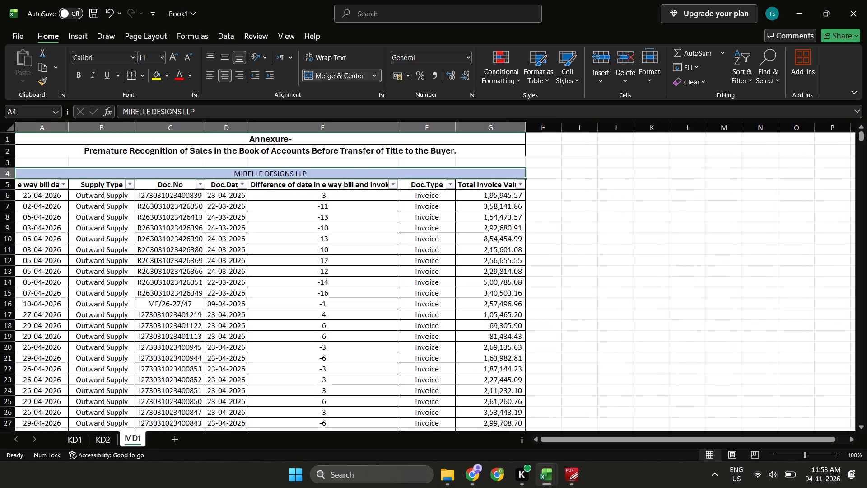
right_click(137, 437)
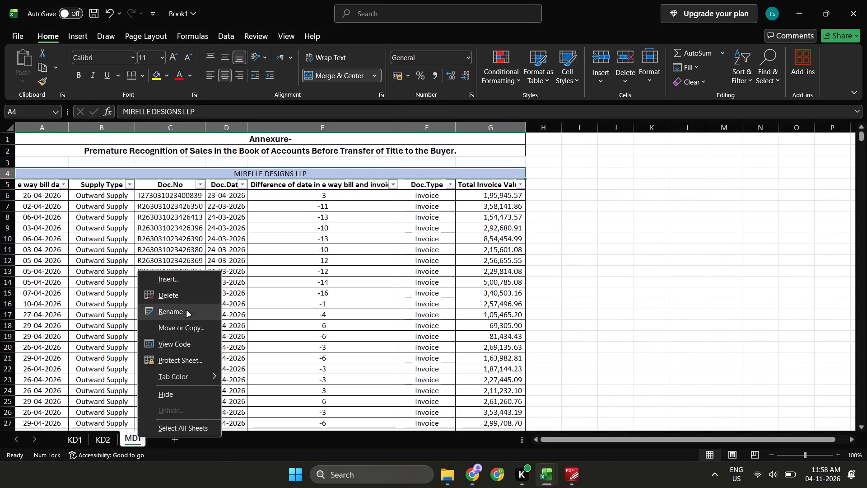
click(193, 330)
click(198, 351)
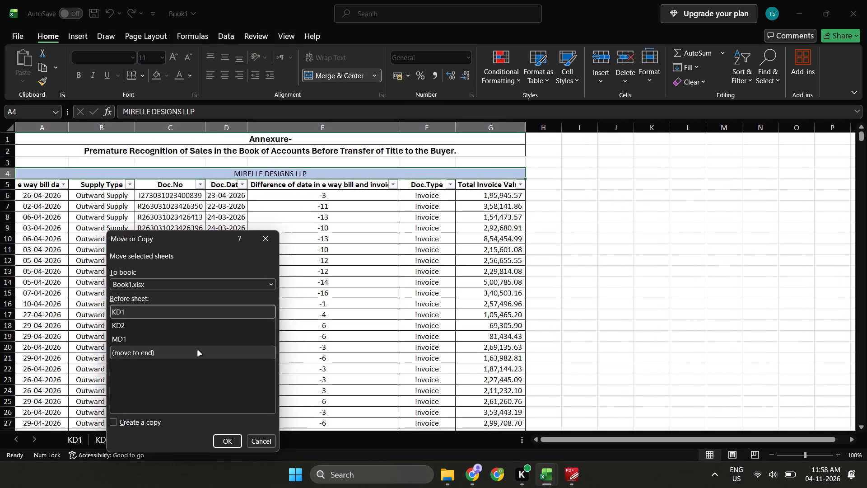
click(142, 426)
click(219, 443)
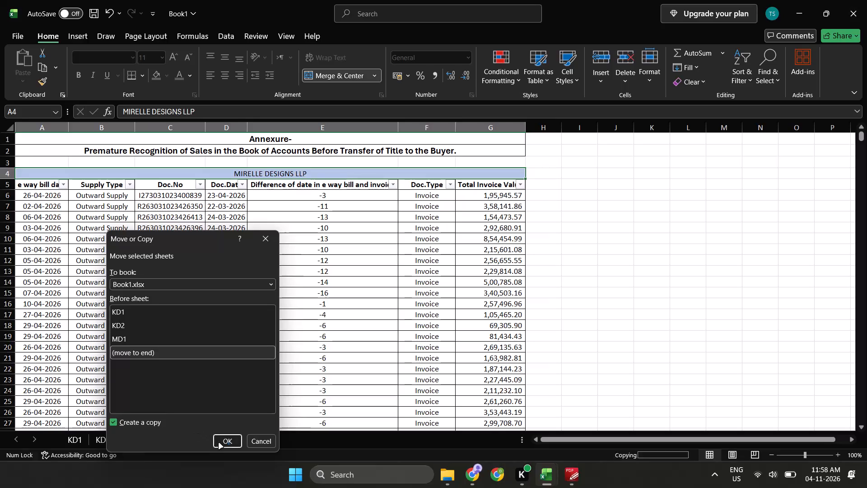
Rename the copied MD1 sheet as MD2.
click(168, 439)
key(Right)
double_click(168, 439)
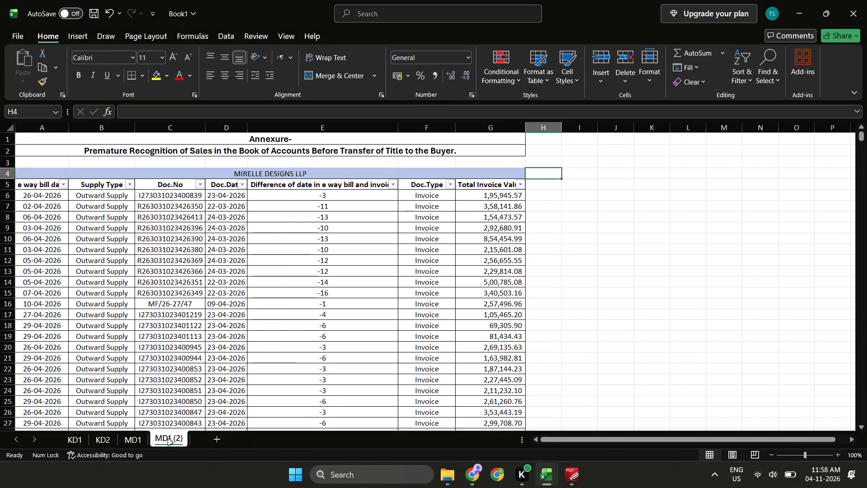
key(Right)
key(BackSpace)
key(Left)
key(BackSpace)
key(BackSpace)
key(BackSpace)
key(Return)
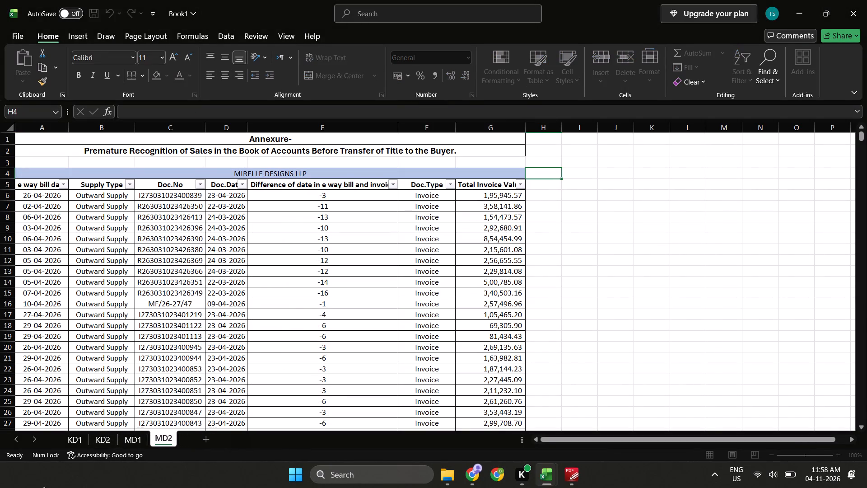
Examine KD1's first columns and its Supply Type filter options again.
key(ctrl+Page_Up)
key(ctrl+Page_Up)
key(ctrl+Page_Up)
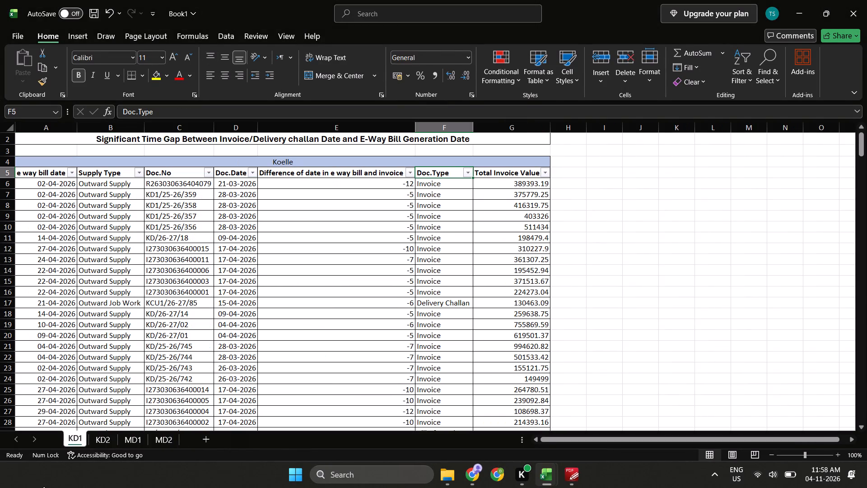
key(Up)
key(Down)
key(Left)
key(Left)
key(Down)
key(Left)
key(Left)
key(Up)
key(Left)
key(Left)
key(Right)
key(Down)
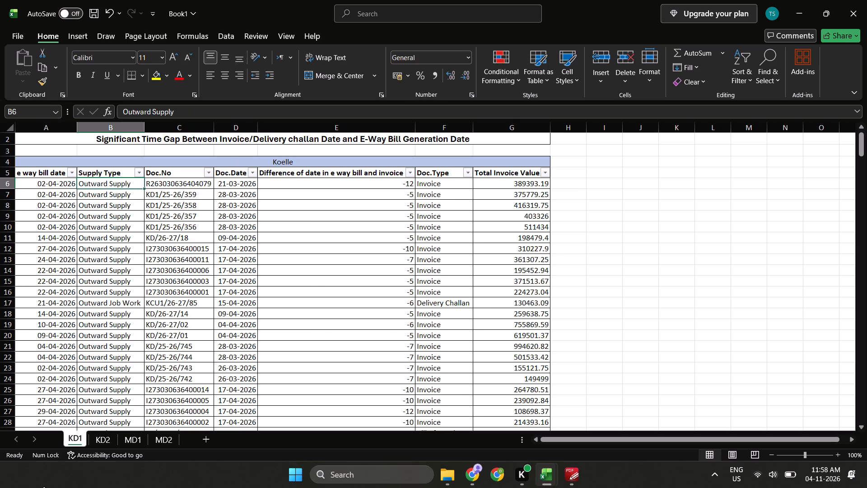
key(Up)
key(Left)
key(Right)
key(Left)
key(Down)
key(Left)
key(Right)
key(Up)
key(alt+Down)
key(Escape)
Examine the filter options of KD1's Difference of date in e way bill and invoice column.
key(Right)
key(Right)
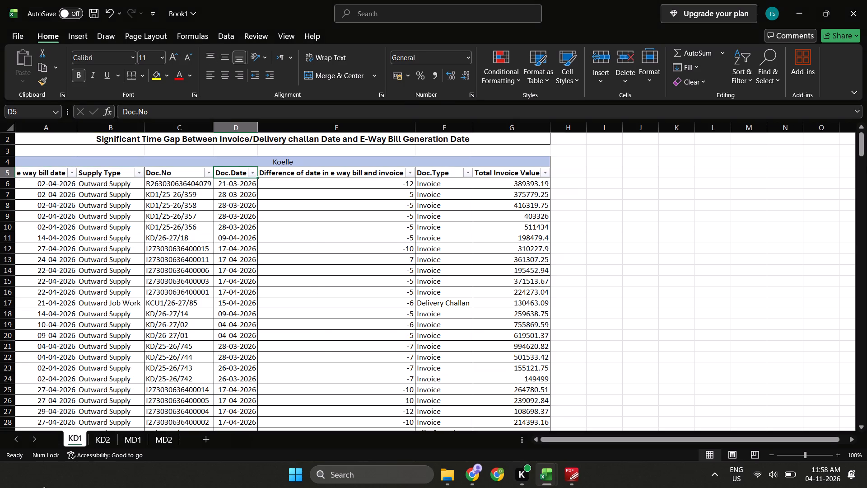
key(Right)
key(alt+Down)
key(Escape)
key(Right)
key(Down)
key(Escape)
key(Up)
key(Left)
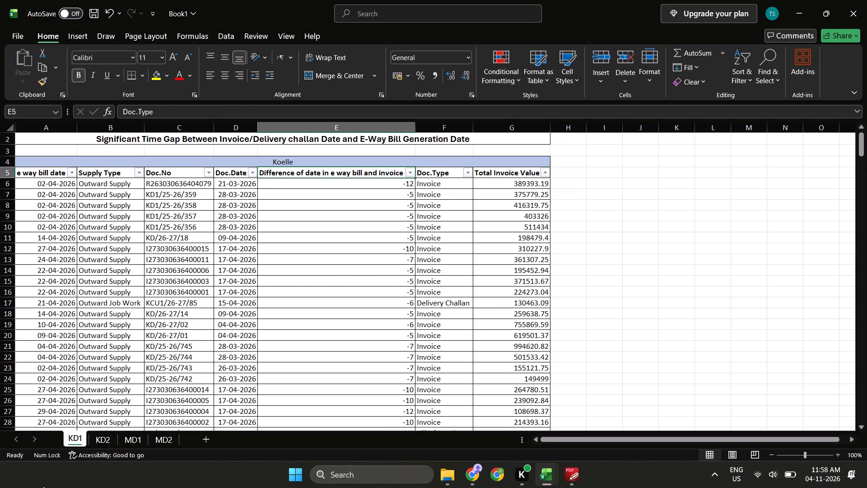
key(alt+Down)
key(Escape)
Open the filter options of MD1's Difference of date in e way bill and invoice column.
key(ctrl+Page_Down)
key(ctrl+Page_Down)
key(Up)
key(Left)
key(Right)
key(Down)
key(Down)
key(Right)
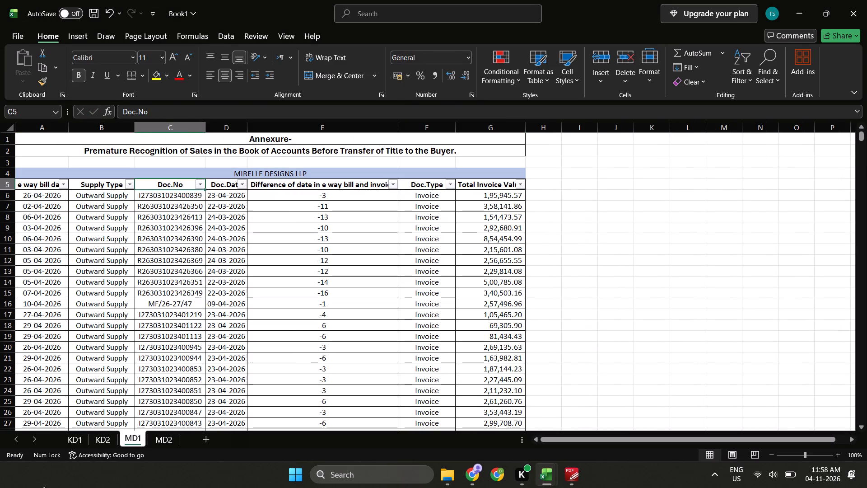
key(Right)
key(Right)
key(Up)
key(Right)
key(Down)
key(Left)
key(Left)
key(Left)
key(alt+Down)
key(alt+Down)
key(alt+Down)
key(alt+Down)
key(alt+Down)
key(alt+Down)
key(alt+Down)
key(alt+Down)
key(alt+Down)
key(alt+Down)
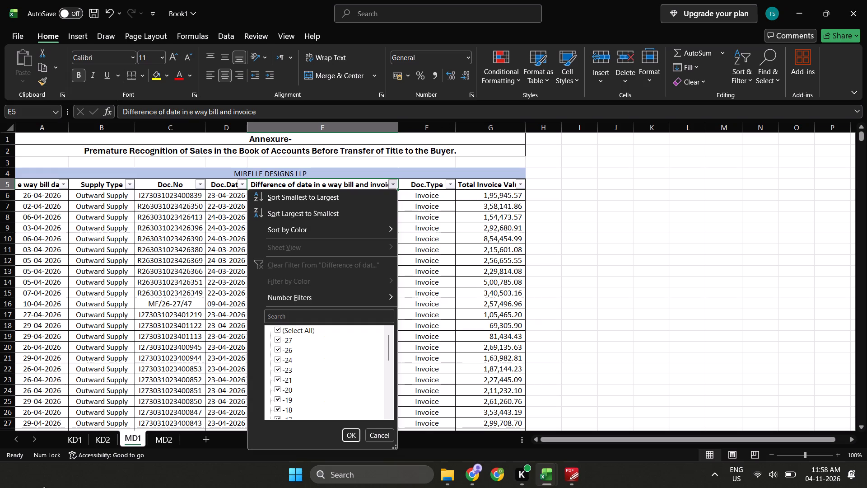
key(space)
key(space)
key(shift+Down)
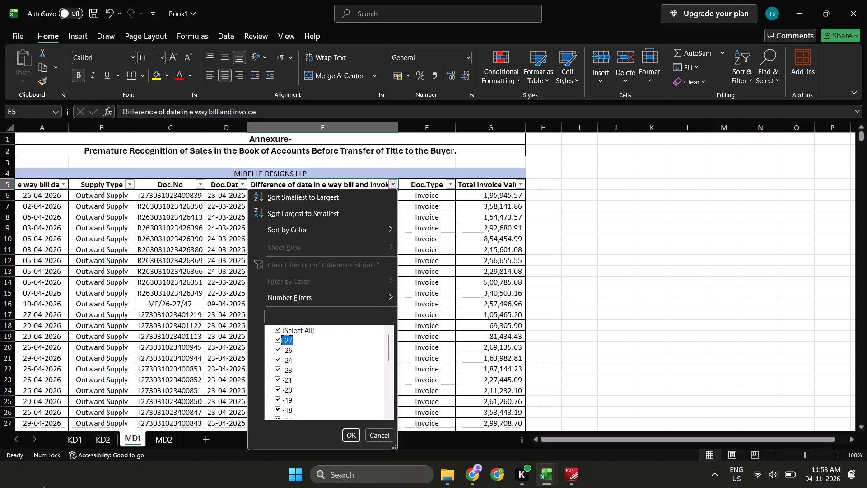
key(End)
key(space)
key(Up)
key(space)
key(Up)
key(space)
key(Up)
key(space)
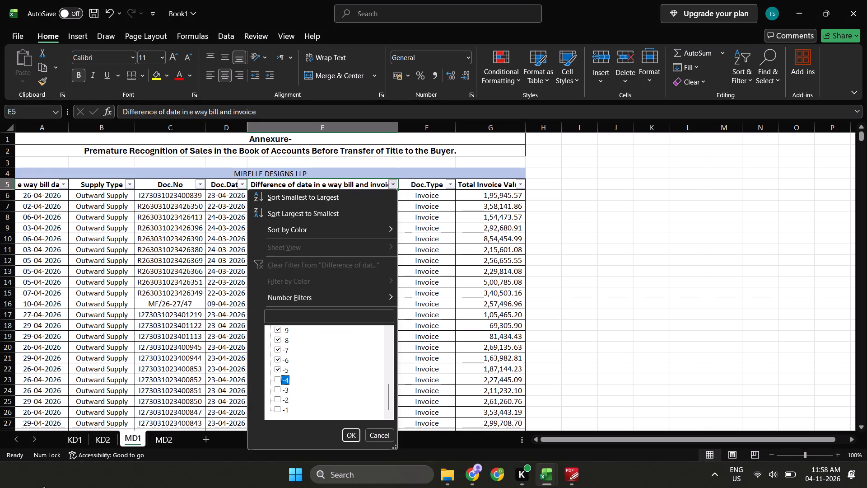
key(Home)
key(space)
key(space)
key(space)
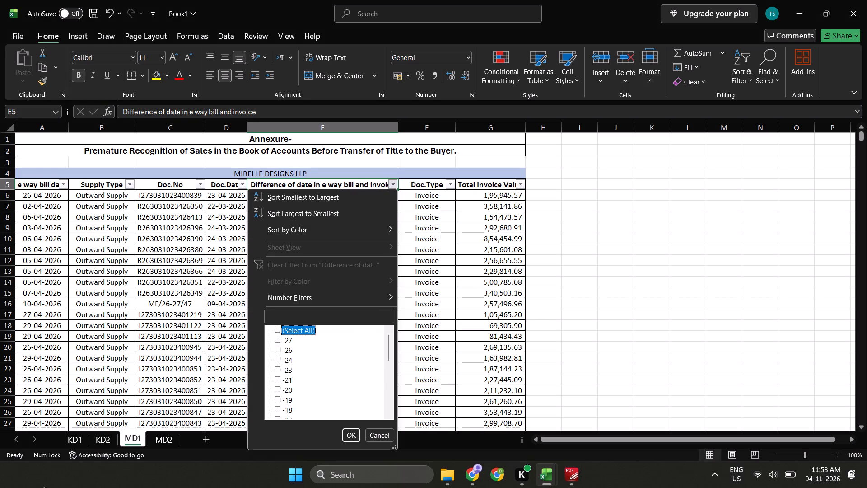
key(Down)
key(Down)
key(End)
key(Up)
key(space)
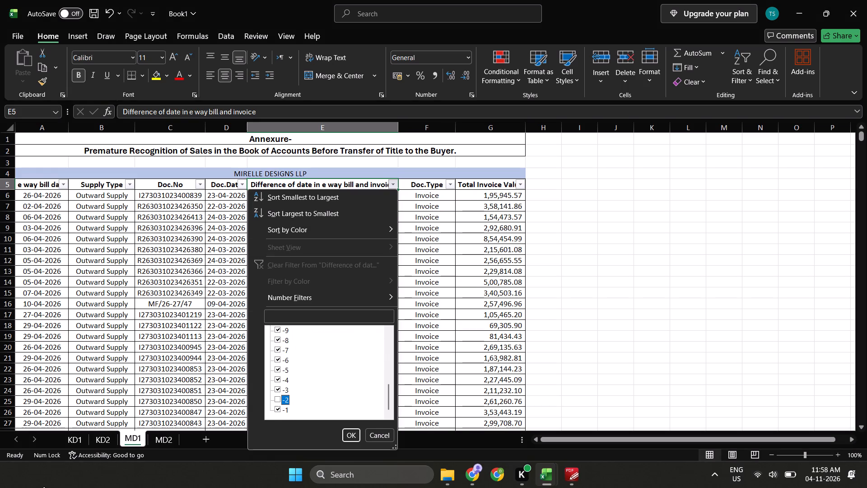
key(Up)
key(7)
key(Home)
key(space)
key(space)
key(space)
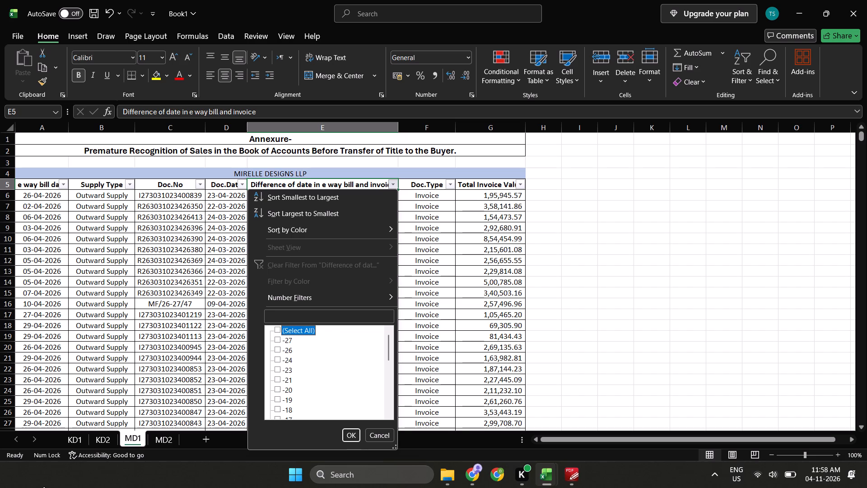
Filter MD1's Difference of date in e way bill and invoice column to only -4, -3, -2 and -1.
key(space)
key(End)
key(Up)
key(Up)
key(Up)
key(space)
key(Down)
key(Down)
key(space)
key(space)
key(Down)
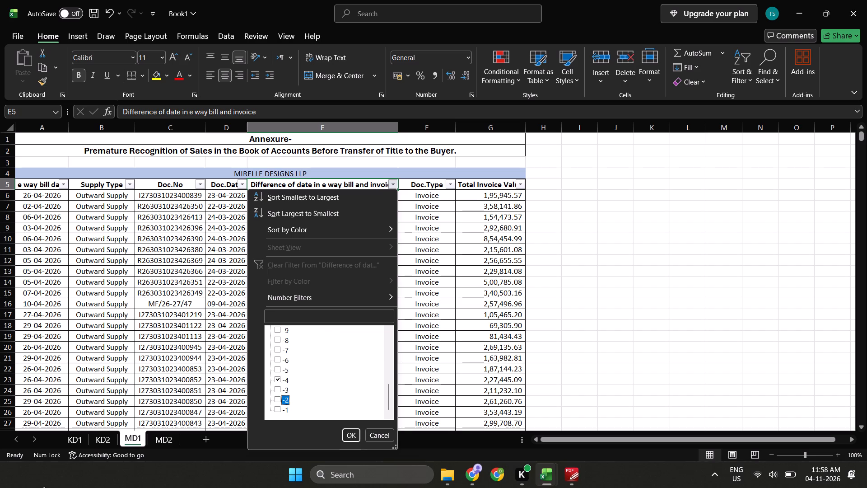
key(Up)
key(space)
key(Up)
key(Down)
key(space)
key(Up)
key(space)
key(Down)
key(space)
key(Down)
key(space)
key(Return)
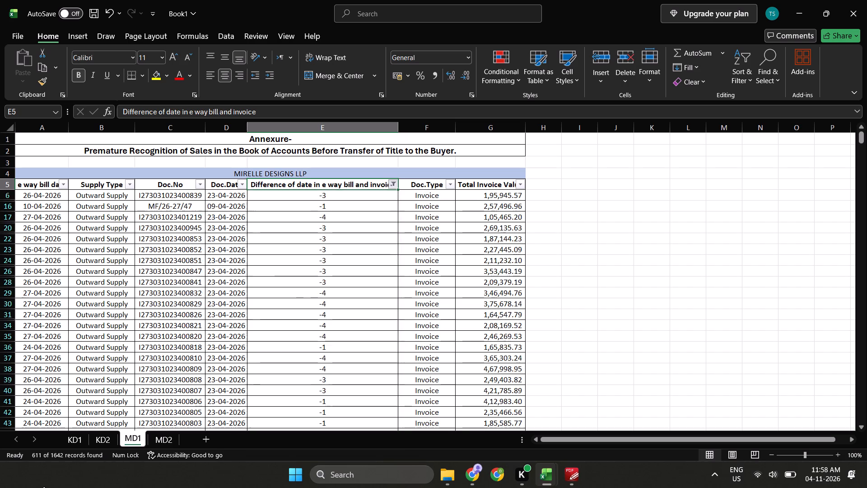
Delete all the filtered data rows below MD1's header row.
key(Down)
key(ctrl+shift+Down)
key(shift+space)
key(ctrl+minus)
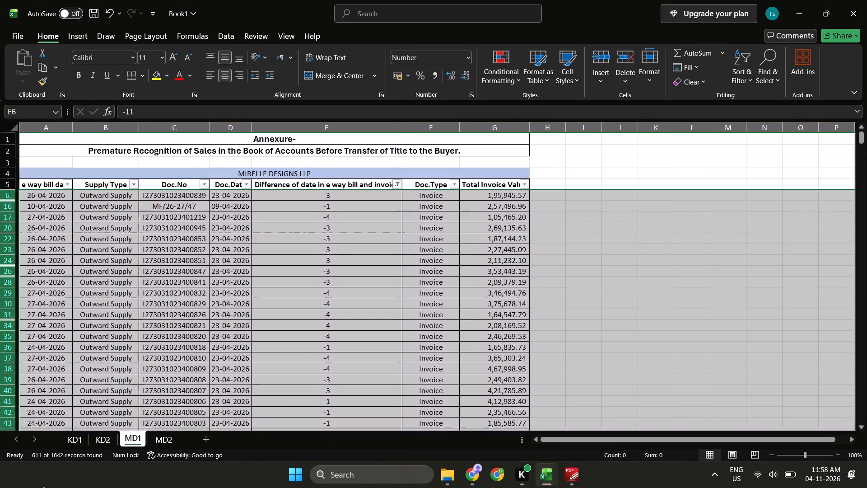
Clear the filter from MD1's Difference of date in e way bill and invoice column.
key(Right)
key(Up)
key(Left)
key(Up)
key(Down)
key(alt+Down)
key(alt+c)
Examine the filter options of MD1's Difference of date in e way bill and invoice column for leftover values.
key(alt+Down)
key(alt+Down)
key(alt+Down)
key(alt+Down)
key(alt+Down)
key(alt+Down)
key(alt+Down)
key(alt+Down)
key(alt+Down)
key(alt+Down)
key(alt+Down)
key(alt+Down)
key(alt+Down)
key(alt+Down)
key(alt+Down)
key(alt+Down)
key(alt+Down)
key(alt+Down)
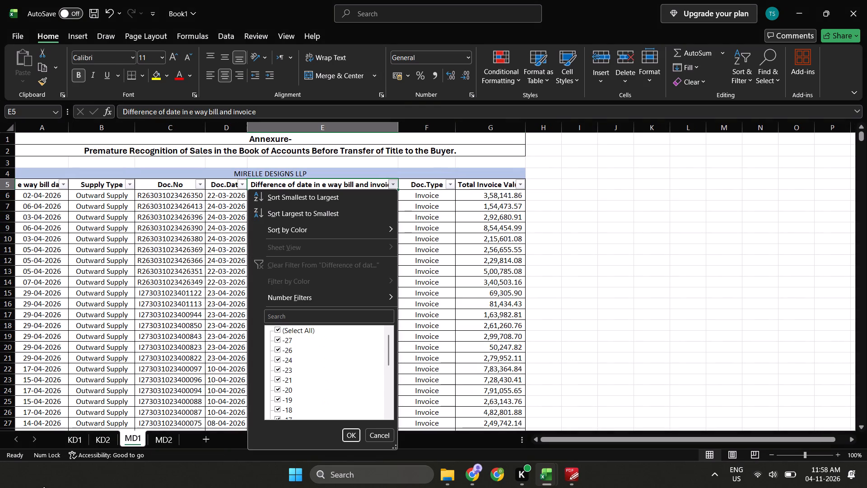
key(End)
key(Escape)
Examine MD1's remaining rows down the date difference and Doc.No columns to the end of the data.
key(Down)
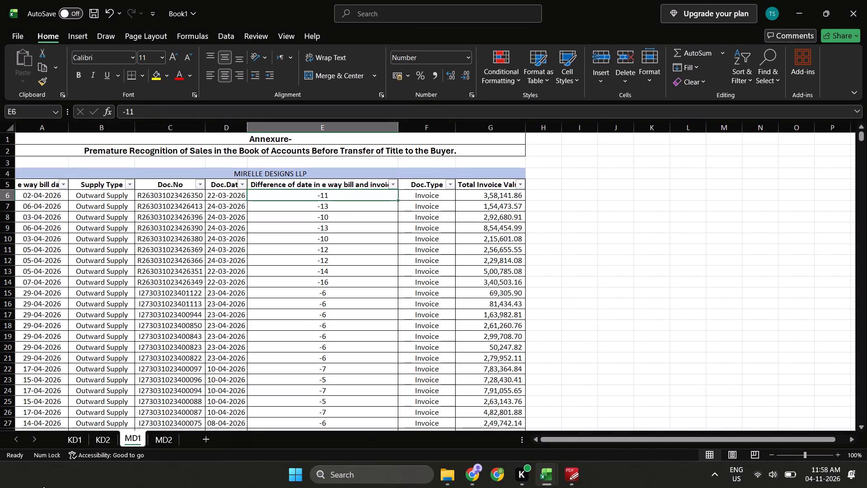
key(ctrl+shift+Down)
key(Left)
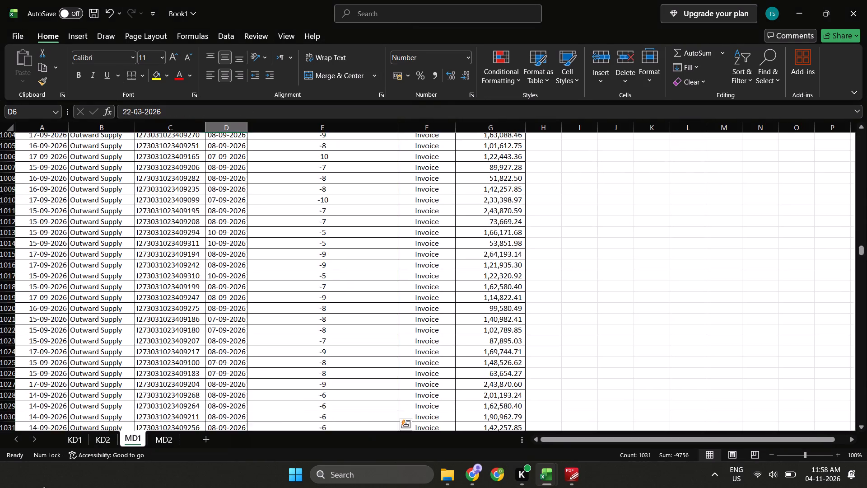
key(Up)
key(Left)
key(Down)
key(ctrl+shift+Down)
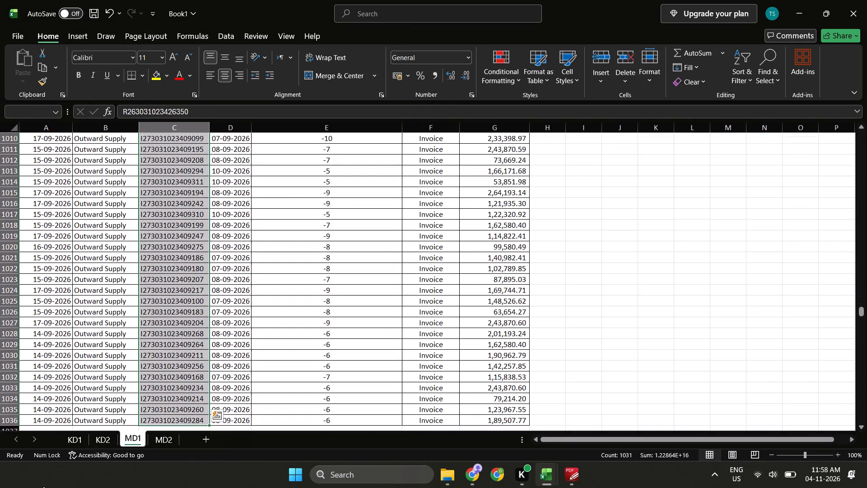
key(Up)
key(Left)
key(ctrl+Left)
key(ctrl+Up)
key(ctrl+Left)
key(ctrl+Left)
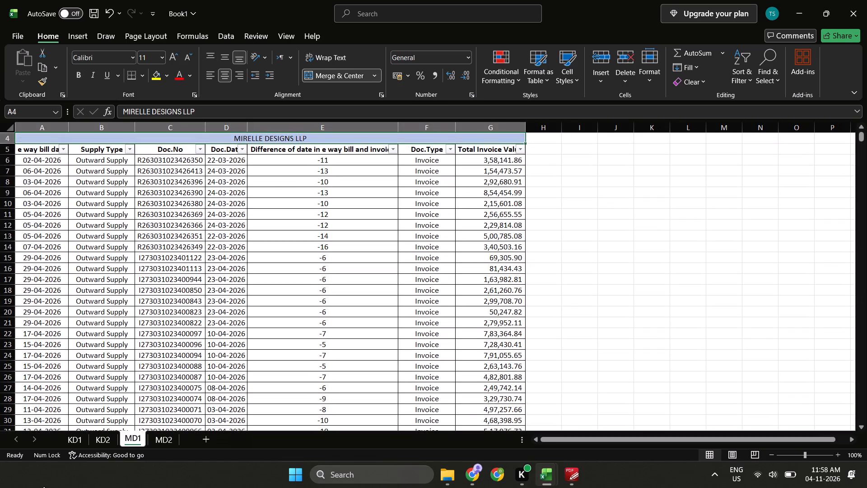
Compare MD1 with the KD1 and KD2 sheets and check MD1's Supply Type filter options.
key(ctrl+Page_Up)
key(ctrl+Page_Up)
key(ctrl+Page_Down)
key(ctrl+Page_Down)
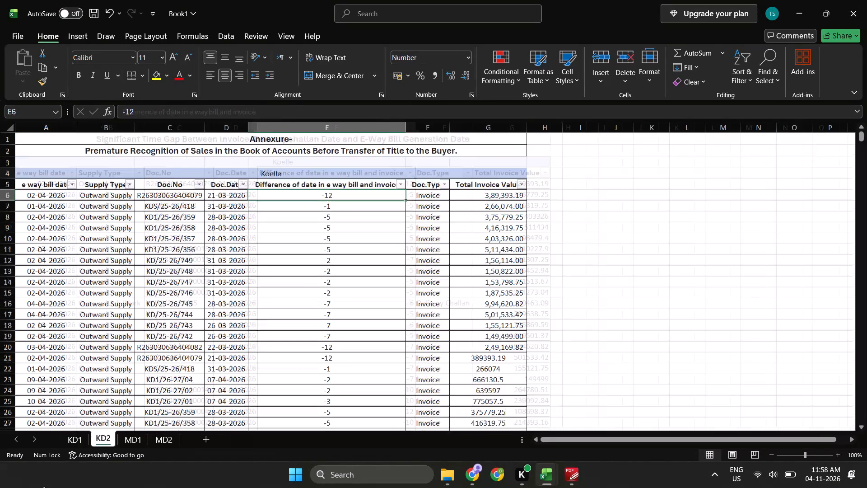
key(Left)
key(Left)
key(Left)
key(Left)
key(Left)
key(Right)
key(Down)
key(Left)
key(Left)
key(Left)
key(Left)
key(Left)
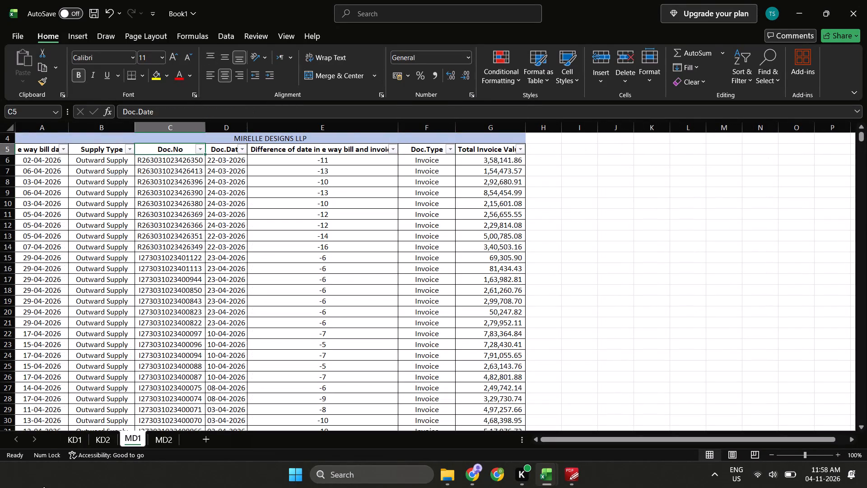
key(Left)
key(alt+Down)
key(Escape)
Examine the header row and first data rows of the KD2 sheet.
key(ctrl+Page_Up)
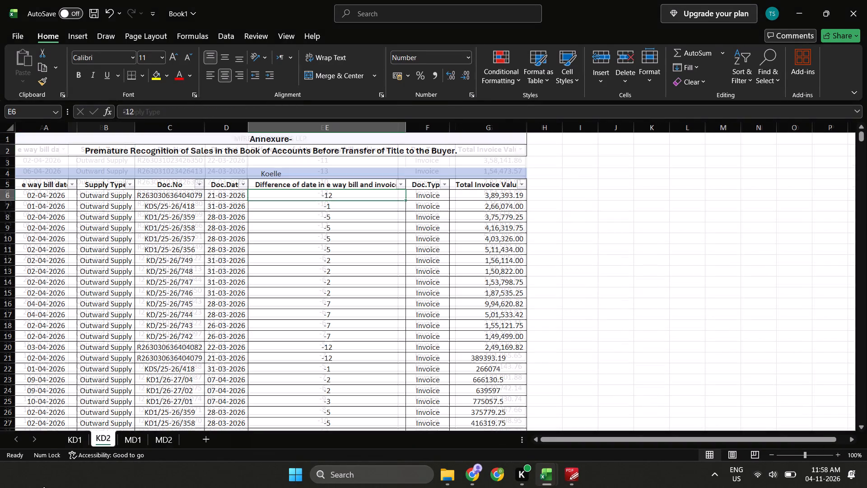
key(Right)
key(Down)
key(Left)
key(Right)
key(Down)
key(Left)
key(Up)
key(Up)
key(Right)
key(Left)
key(Up)
key(Left)
key(Left)
key(Down)
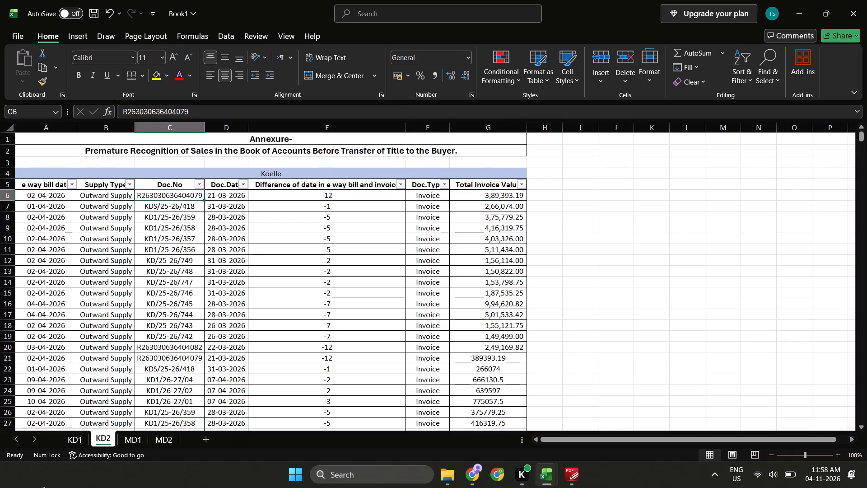
Check the filter options of KD2's e way bill date and Doc.Type columns for leftover non-invoice entries.
key(ctrl+Page_Down)
key(ctrl+Page_Down)
key(ctrl+Page_Up)
key(ctrl+Page_Up)
key(Left)
key(Right)
key(Up)
key(Left)
key(Left)
key(Down)
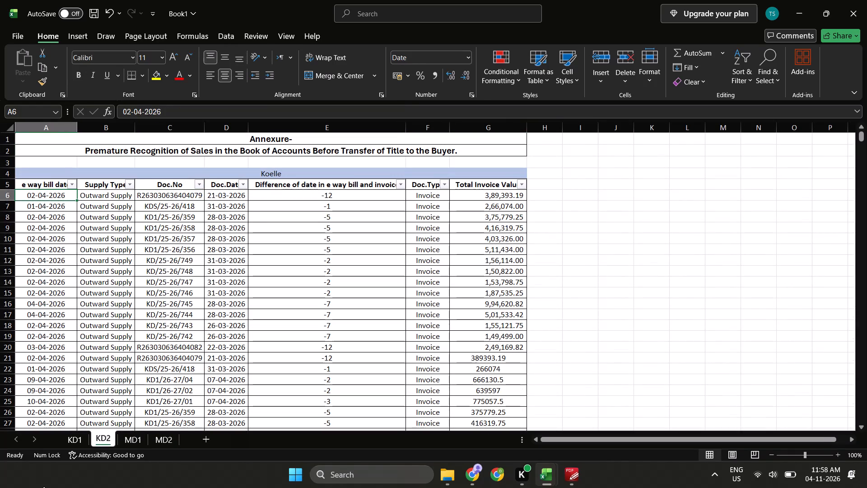
key(Escape)
key(Up)
key(alt+Down)
key(Escape)
key(alt+Down)
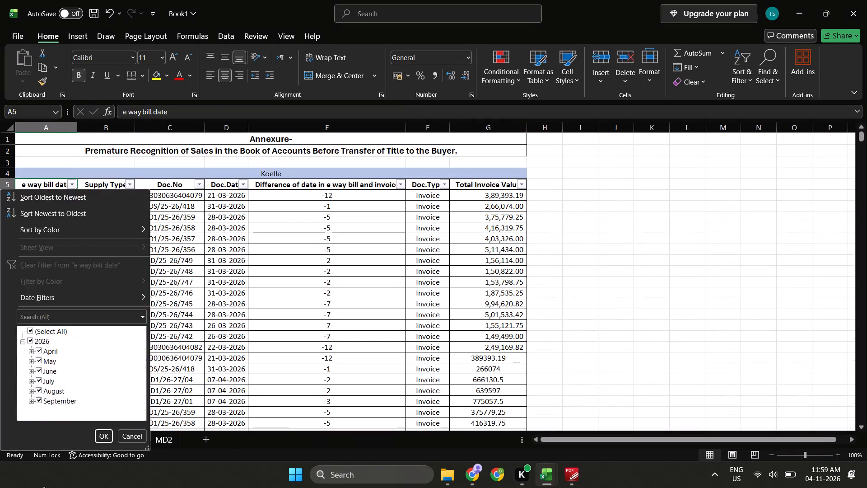
key(Escape)
key(Right)
key(Right)
key(Right)
key(Right)
key(Right)
key(alt+Down)
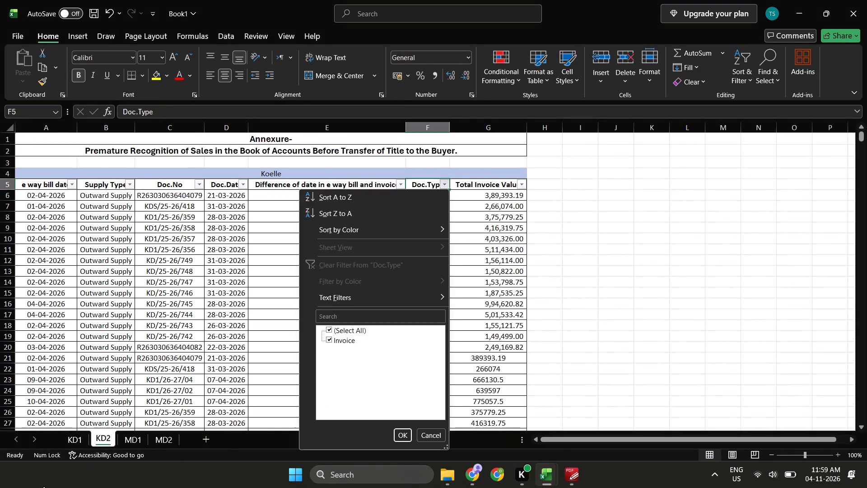
key(Escape)
Filter the MD2 sheet's Doc.Type column to show only Bill of Supply and Delivery Challan.
key(ctrl+Page_Down)
key(ctrl+Page_Down)
key(Right)
key(Left)
key(Left)
key(Down)
key(Left)
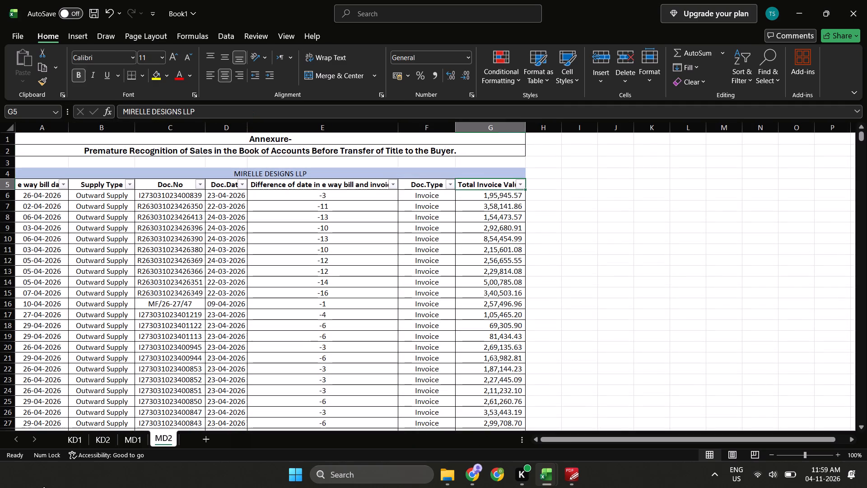
key(Down)
key(Up)
key(alt+Down)
key(alt+Down)
key(alt+Down)
key(alt+Down)
key(alt+Down)
key(alt+Down)
key(alt+Down)
key(alt+Down)
key(alt+Down)
key(alt+Down)
key(Down)
key(Up)
key(space)
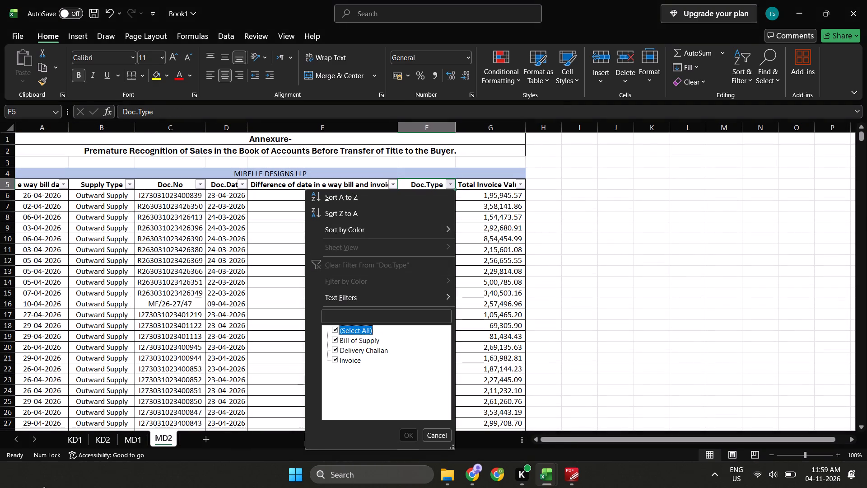
key(Down)
key(Down)
key(space)
key(Up)
key(space)
key(Return)
Delete all the filtered Bill of Supply and Delivery Challan rows from MD2 and clear the Doc.Type filter.
key(Down)
key(ctrl+shift+Down)
key(shift+space)
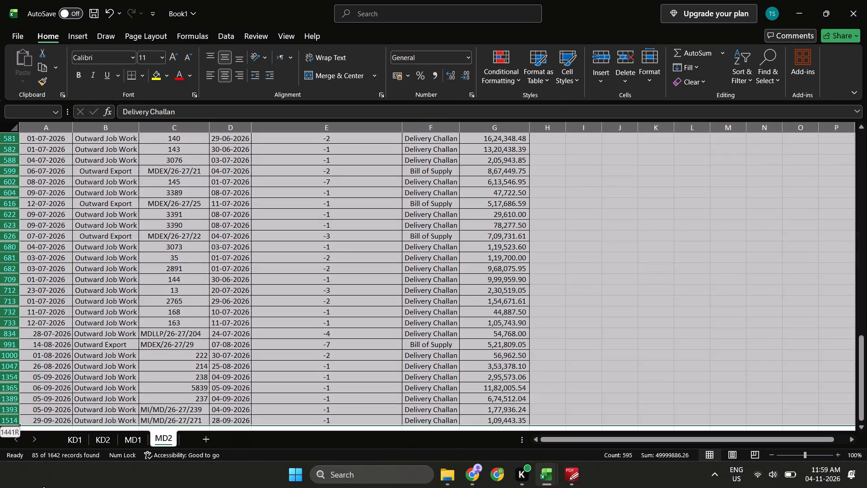
key(ctrl+minus)
key(Left)
key(Up)
key(Right)
key(alt+Down)
key(c)
Check the filter options of MD2's Supply Type column.
key(Left)
key(Left)
key(Left)
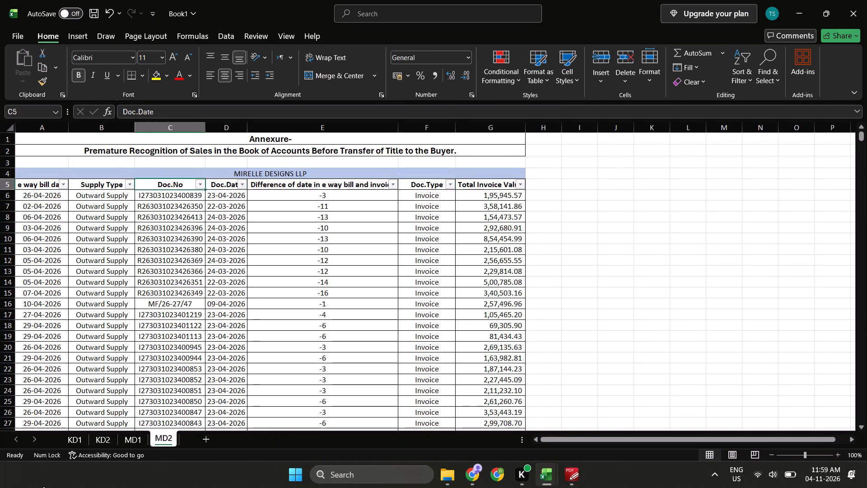
key(Left)
key(alt+Down)
key(Escape)
Save the Book1 workbook.
key(Down)
key(Right)
key(Right)
key(Right)
key(Up)
key(Up)
key(ctrl+s)
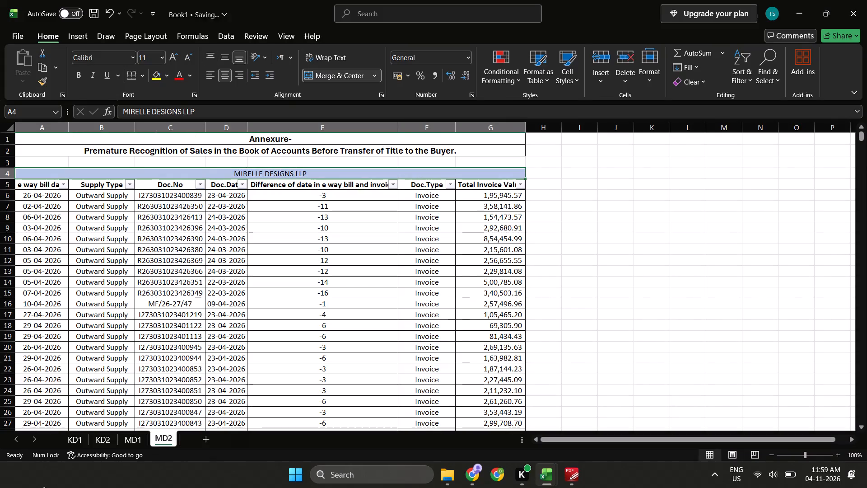
Close the Book1 workbook.
click(866, 0)
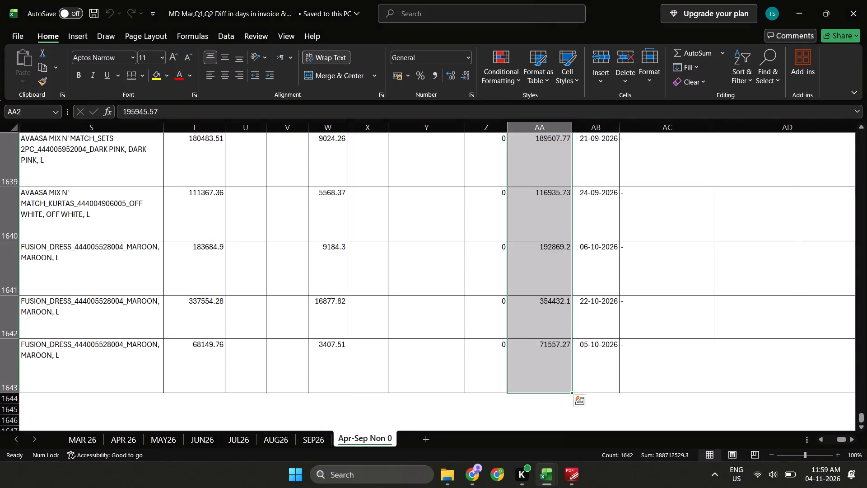
In File Explorer's Annexure working folder, rename the Book1 workbook as Annexure KD MD working.
key(alt+Tab)
key(alt+Tab)
key(alt+Tab)
key(alt+Tab)
key(alt+Tab)
key(alt+Tab)
key(alt+Left)
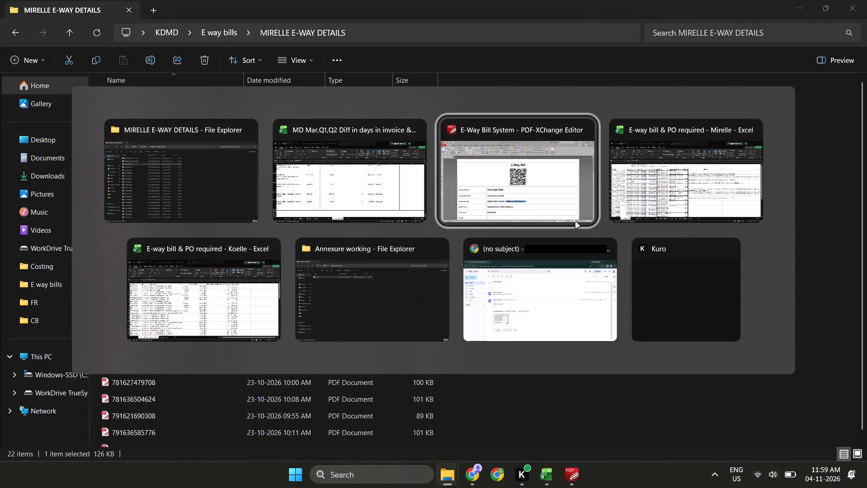
key(alt+Down)
key(alt+Left)
key(F2)
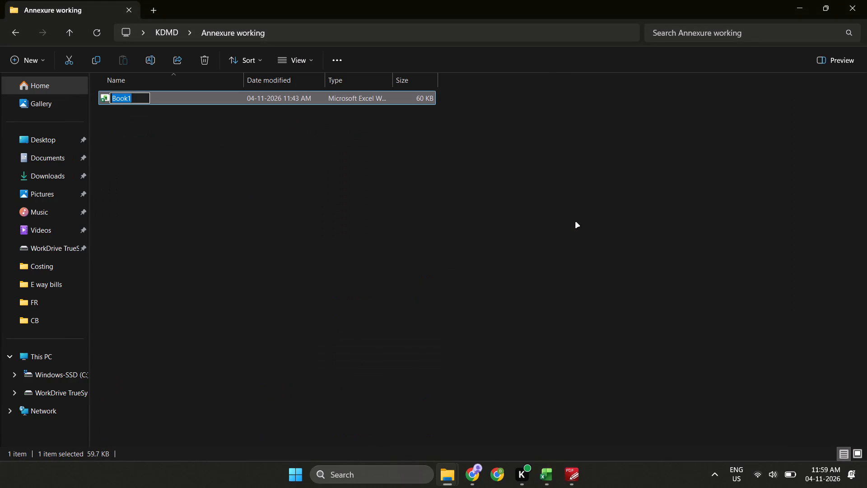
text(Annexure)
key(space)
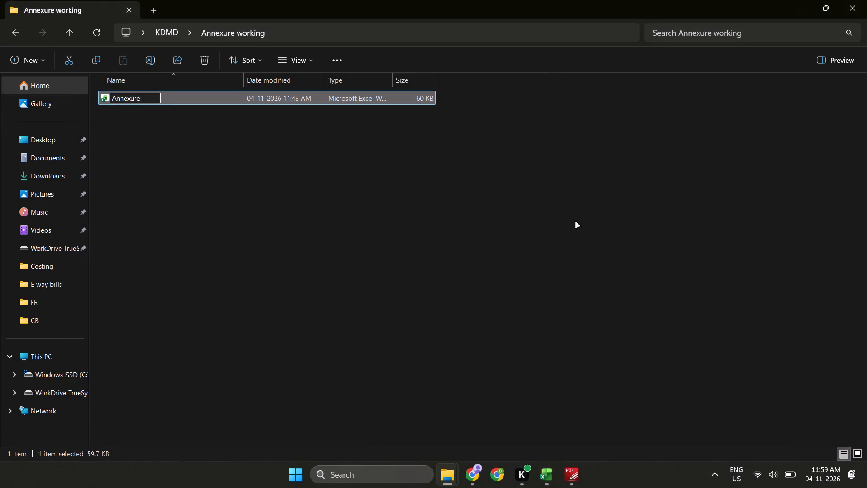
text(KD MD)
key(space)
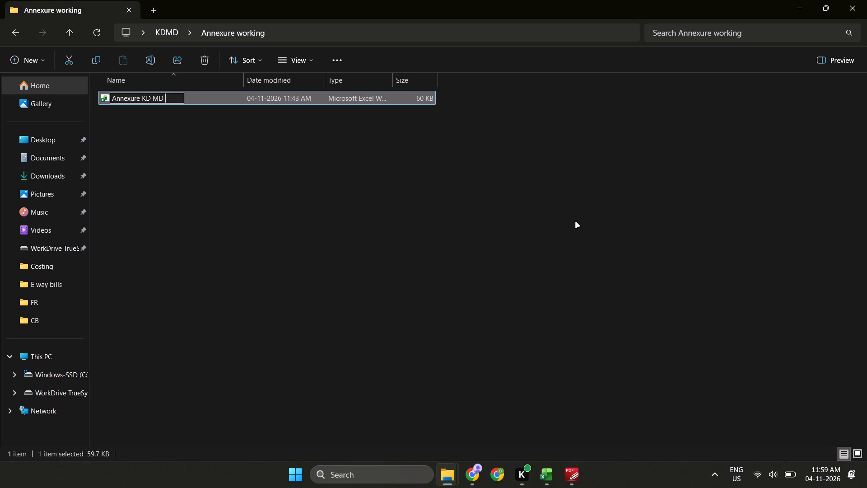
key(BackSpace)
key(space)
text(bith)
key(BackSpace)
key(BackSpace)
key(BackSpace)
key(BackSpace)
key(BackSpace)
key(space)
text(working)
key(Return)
Copy the Annexure KD MD working workbook file and switch away from the Annexure working folder.
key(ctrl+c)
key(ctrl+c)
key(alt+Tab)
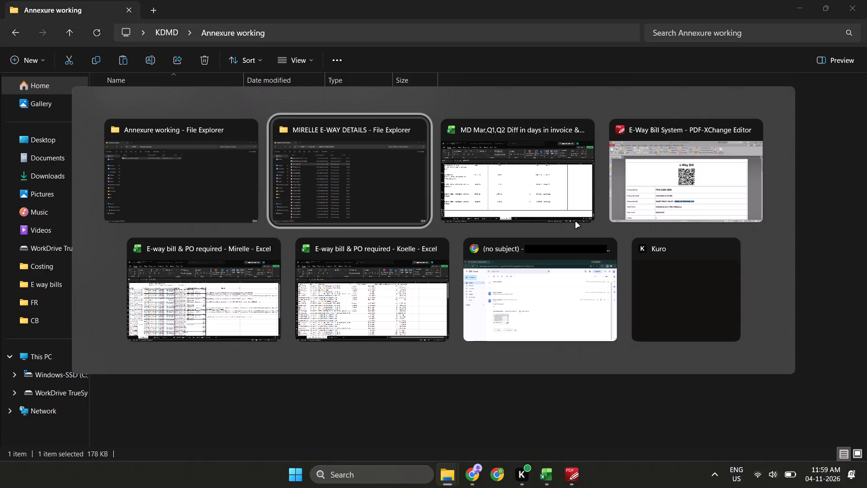
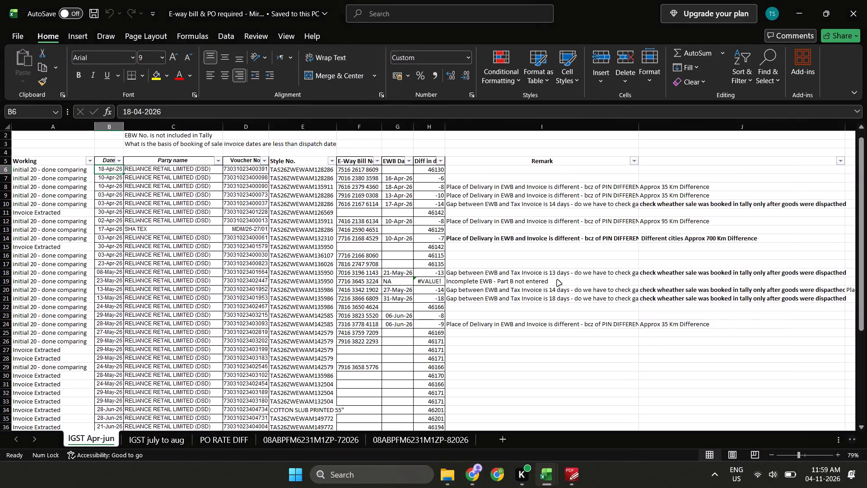
Switch to the File Explorer window showing the MIRELLE E-WAY DETAILS folder and go back up to the KDMD folder.
key(alt+Tab)
key(alt+Left)
key(alt+Down)
key(alt+Down)
key(alt+Left)
key(alt+Tab)
key(alt+Tab)
key(alt+Left)
key(alt+Left)
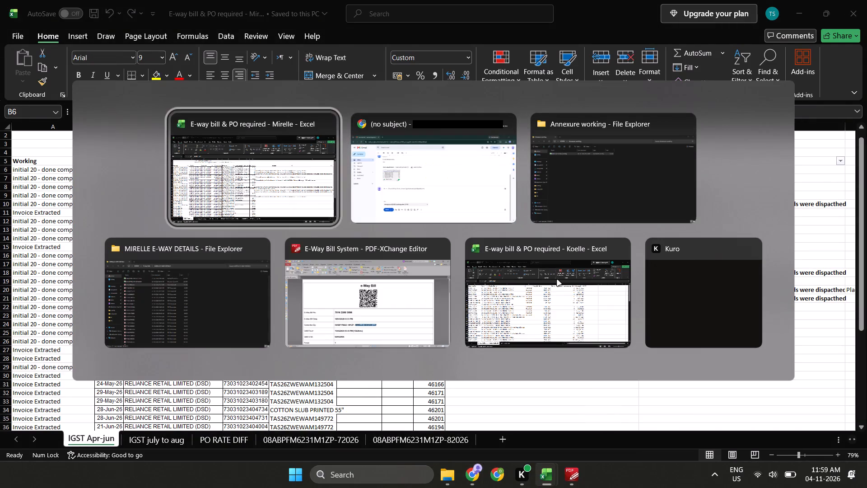
key(alt+Down)
key(alt+Left)
key(alt+Right)
key(BackSpace)
key(BackSpace)
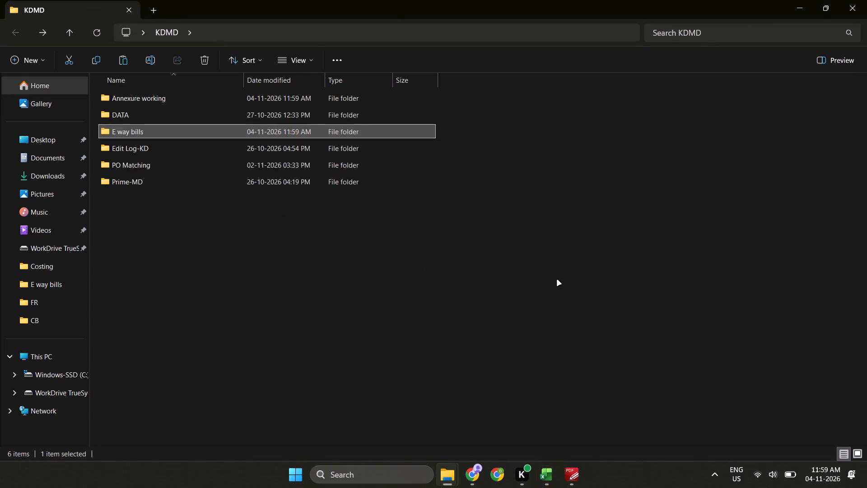
Open the E way bills folder and copy the last file listed in it for use in another window.
key(Return)
key(Down)
key(Down)
key(Down)
key(Down)
key(Down)
key(Down)
key(Down)
key(ctrl+c)
key(ctrl+c)
key(alt+Tab)
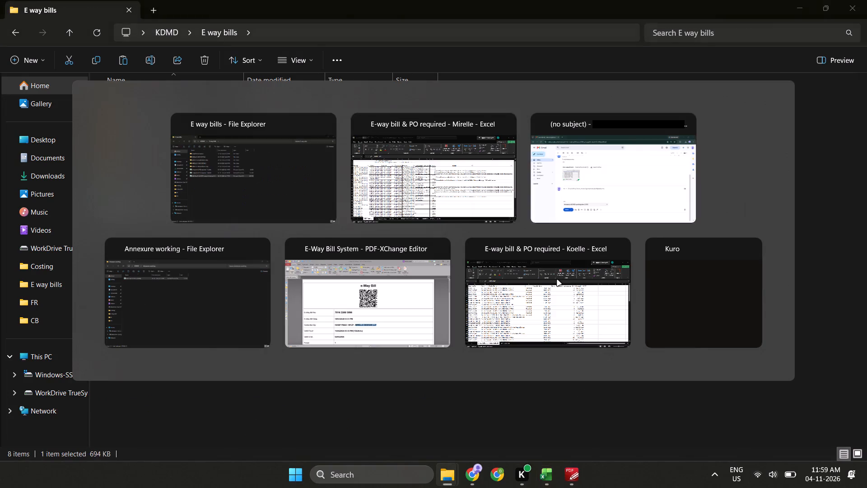
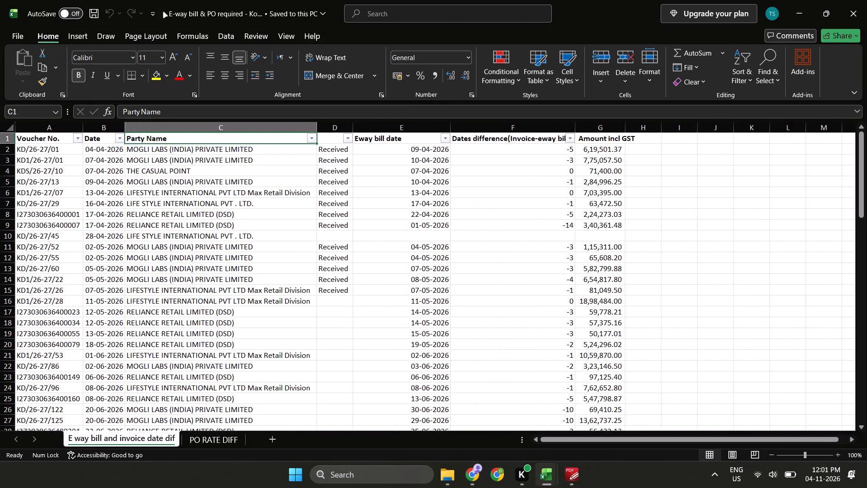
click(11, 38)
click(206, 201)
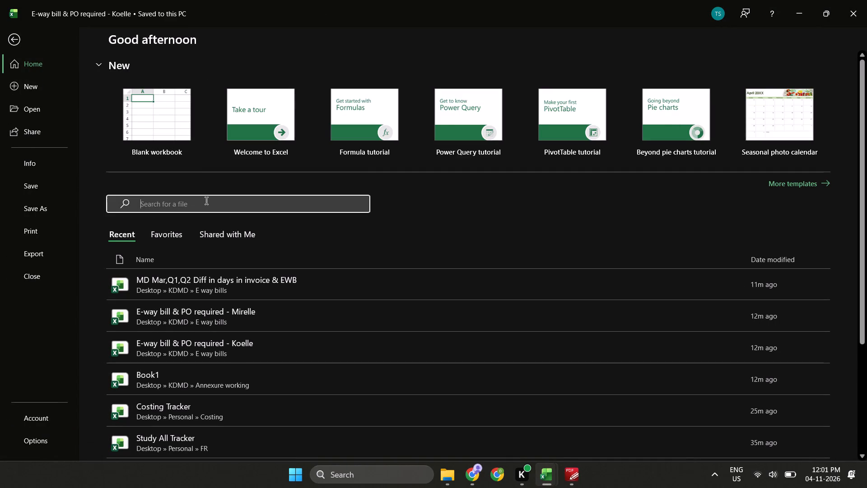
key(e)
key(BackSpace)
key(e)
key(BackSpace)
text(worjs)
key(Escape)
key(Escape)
Open the WorkSheet workbook from the desktop.
double_click(26, 173)
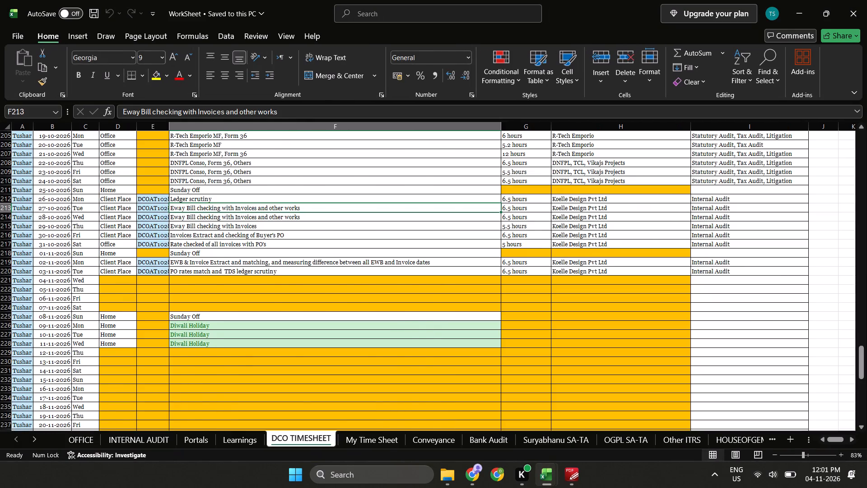
Copy the previous day's Client Place location and code down into the 04-11-2026 row of the DCO TIMESHEET sheet.
key(ctrl+Page_Down)
key(ctrl+Page_Up)
key(Right)
key(Up)
key(Down)
key(Left)
key(Down)
key(Down)
key(Left)
key(Down)
key(Down)
key(Down)
key(Left)
key(Left)
key(Down)
key(Down)
key(Down)
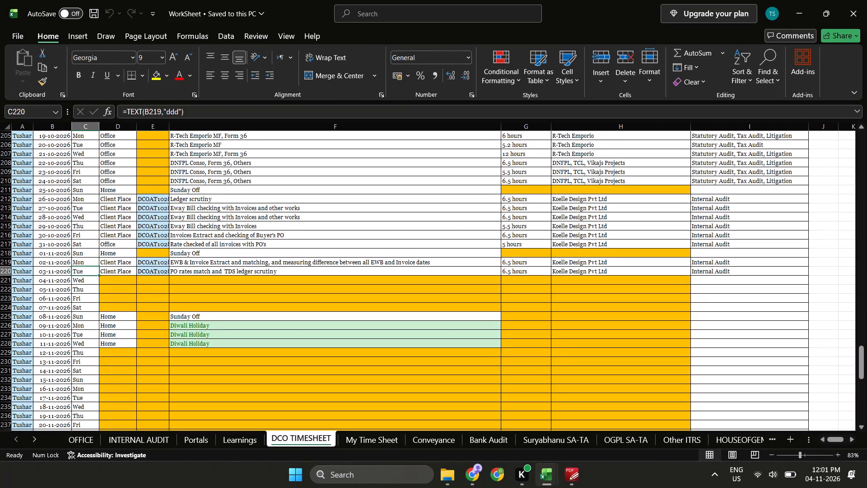
key(Right)
key(shift+Right)
key(ctrl+d)
key(Right)
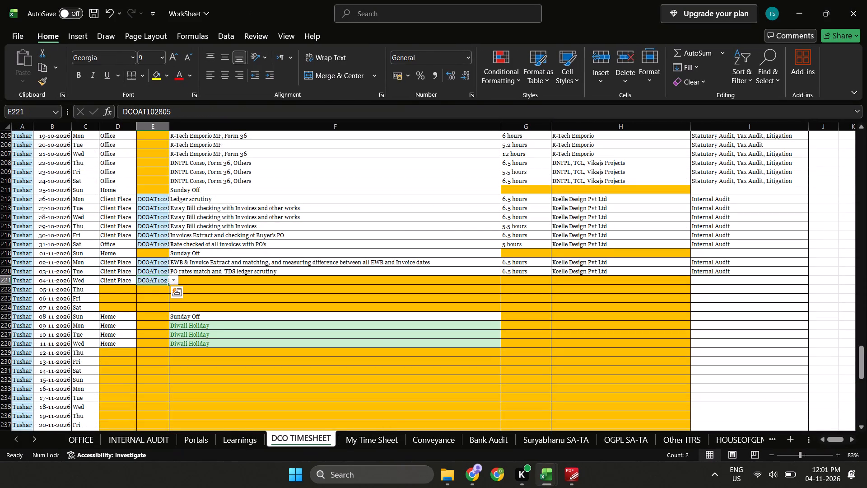
key(Right)
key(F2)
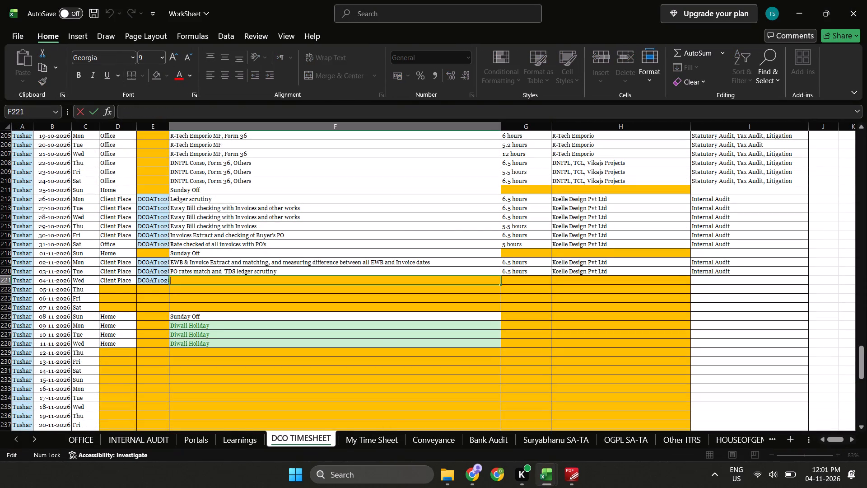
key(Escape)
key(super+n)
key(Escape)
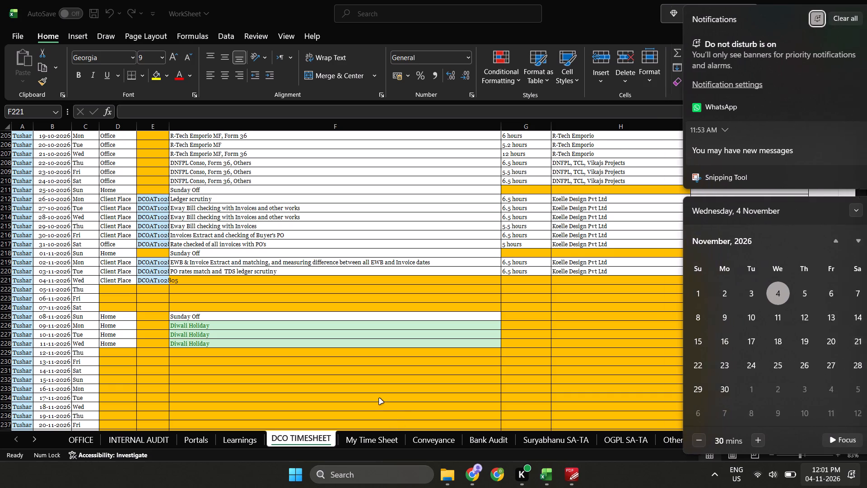
Enter "Annexure making for Q2 report, Vikas Project Form 36" as the 04-11-2026 work description.
text(Annexure)
key(space)
text(makinf)
key(BackSpace)
text(g for repo)
key(BackSpace)
key(BackSpace)
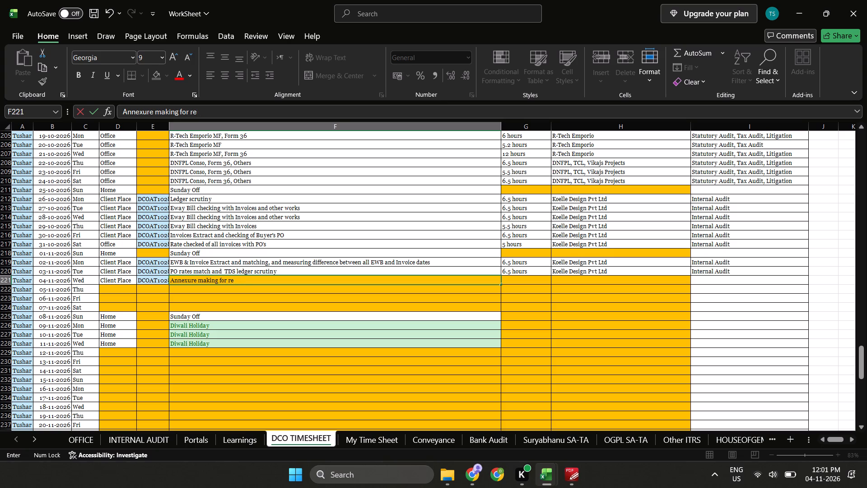
key(BackSpace)
key(shift+BackSpace)
text(Q2 report)
text(,)
key(space)
text(Li)
key(BackSpace)
key(BackSpace)
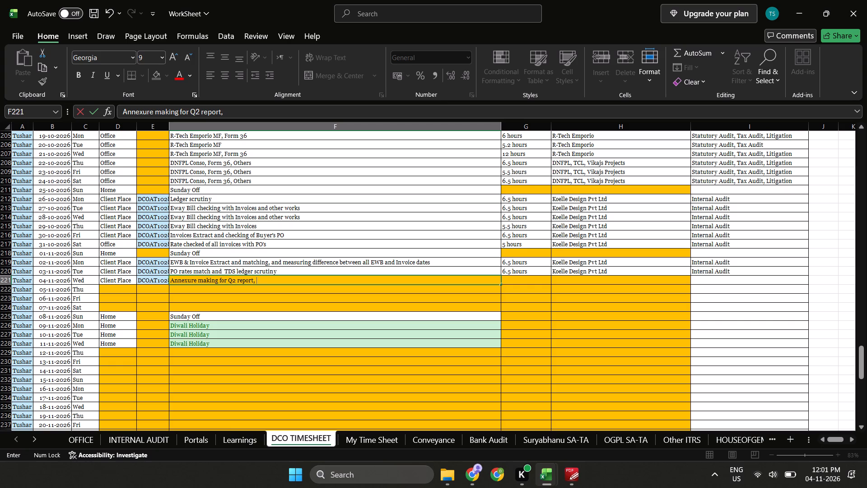
text(Vikah)
key(space)
key(BackSpace)
key(BackSpace)
key(BackSpace)
text(as p)
key(shift+BackSpace)
text(Project Form 36)
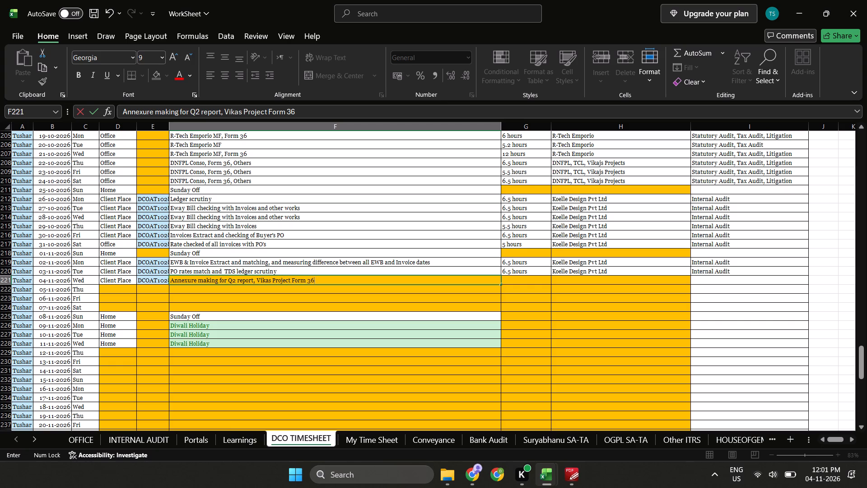
key(Return)
Fill the 04-11-2026 duration with 6.5 hours, copied from the row above.
key(Right)
key(Up)
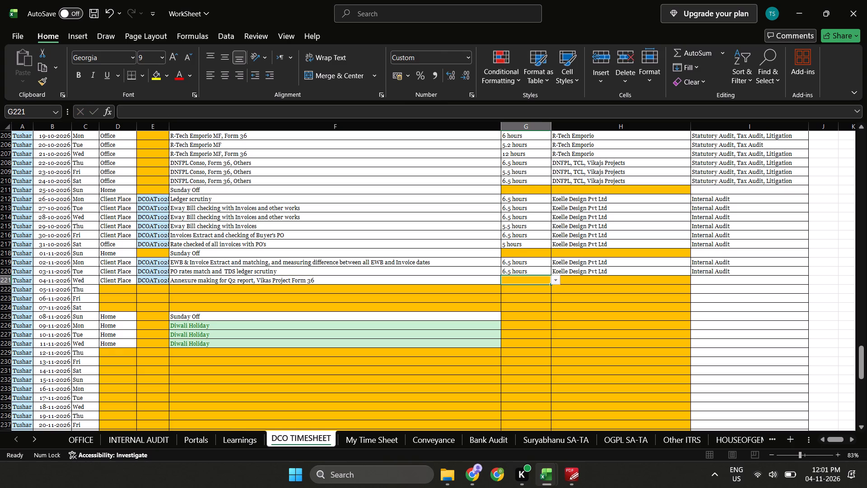
key(ctrl+d)
Copy the client name from the row above and extend it to "Koelle Design Pvt Ltd, Vikas Projects pvt ltd".
key(Up)
key(Right)
key(Down)
key(ctrl+d)
key(F2)
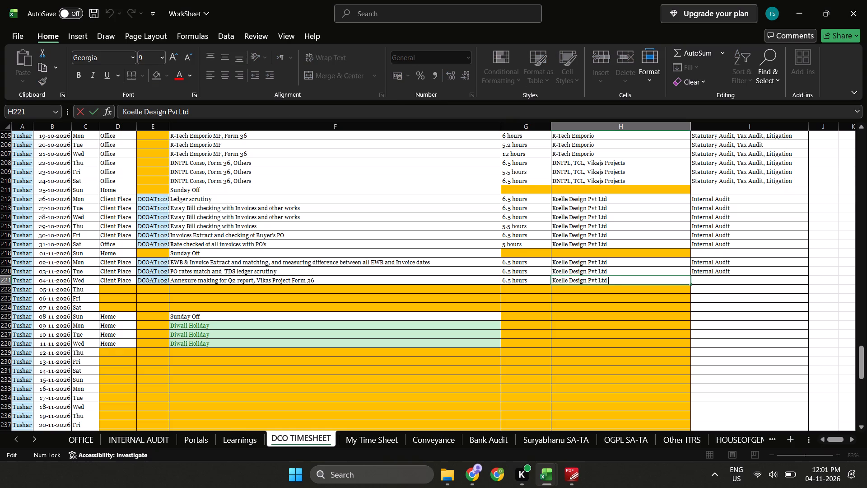
key(BackSpace)
text(,)
key(space)
text(Vikas Projects)
key(space)
key(BackSpace)
key(space)
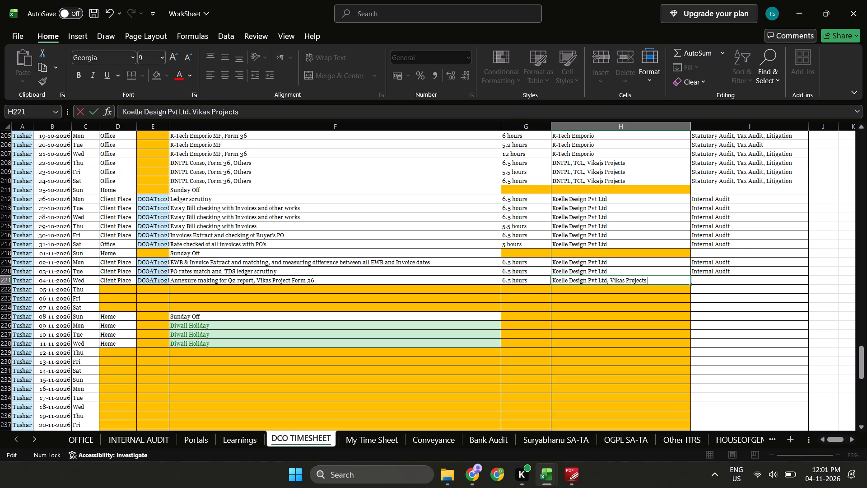
text(pvt ltd)
key(Return)
Copy the work type from the row above and extend it to "Internal Audit, Litigation" for 04-11-2026.
key(Right)
key(Up)
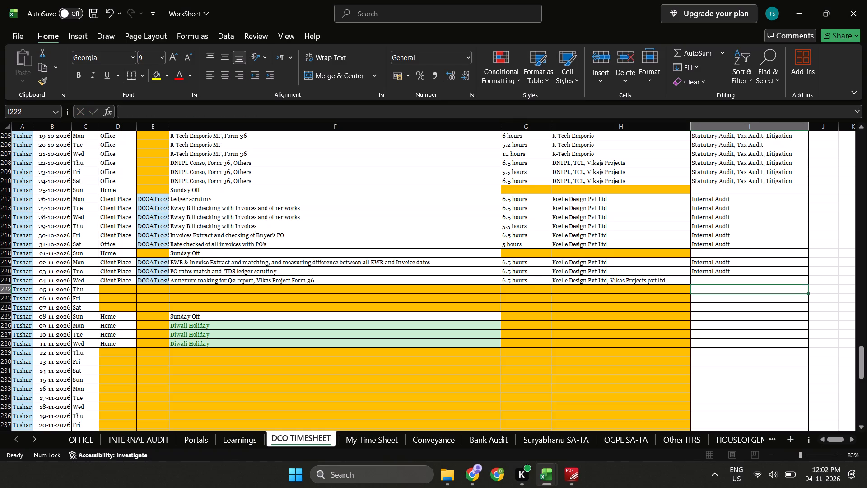
key(ctrl+d)
key(F2)
text(,)
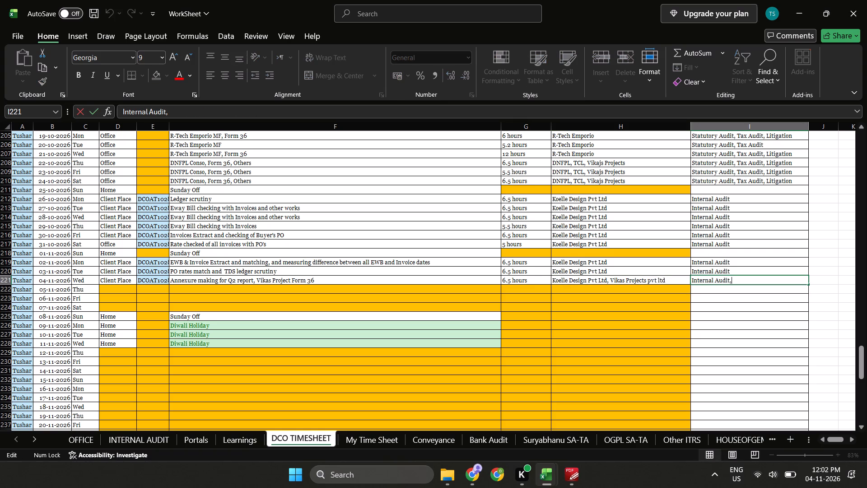
key(space)
text(Liti)
key(BackSpace)
key(BackSpace)
key(i)
key(BackSpace)
text(tigaton)
key(BackSpace)
key(BackSpace)
text(ion)
key(Return)
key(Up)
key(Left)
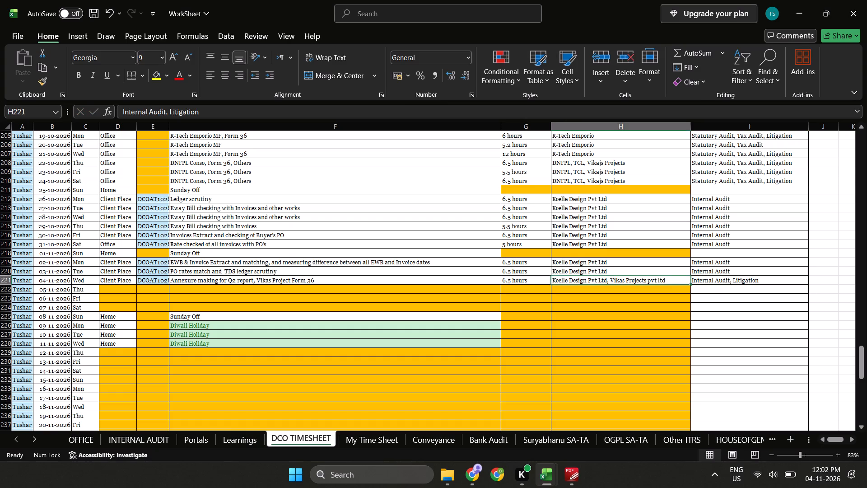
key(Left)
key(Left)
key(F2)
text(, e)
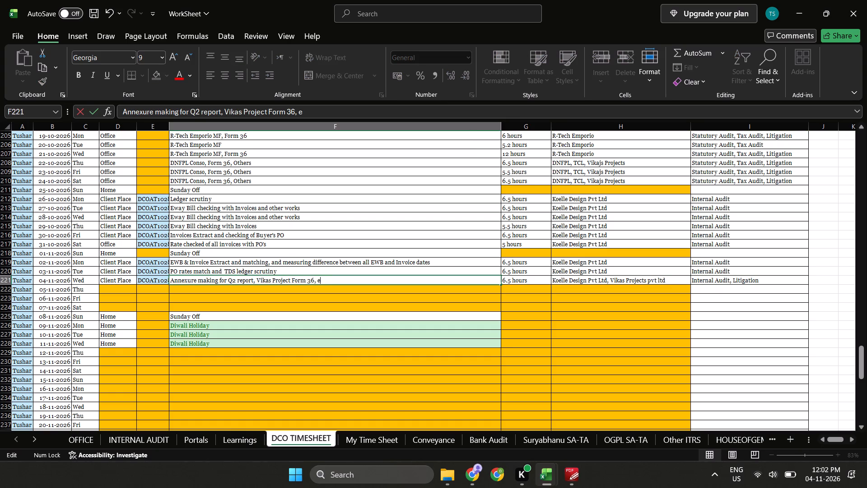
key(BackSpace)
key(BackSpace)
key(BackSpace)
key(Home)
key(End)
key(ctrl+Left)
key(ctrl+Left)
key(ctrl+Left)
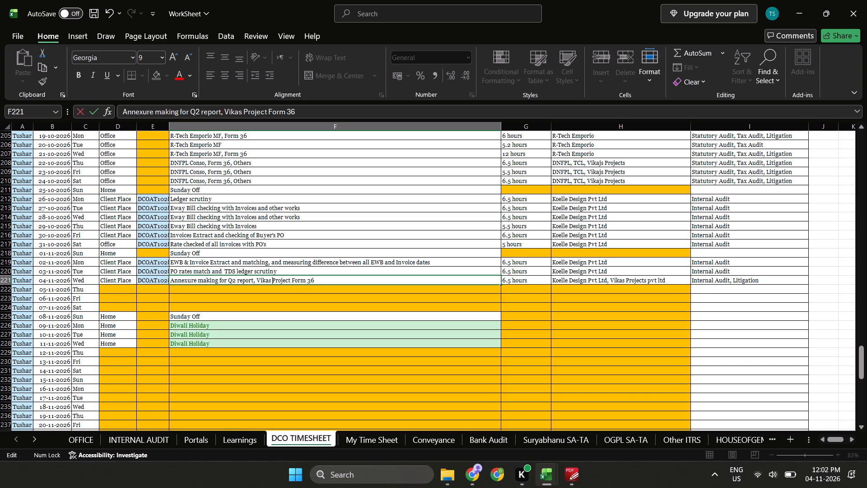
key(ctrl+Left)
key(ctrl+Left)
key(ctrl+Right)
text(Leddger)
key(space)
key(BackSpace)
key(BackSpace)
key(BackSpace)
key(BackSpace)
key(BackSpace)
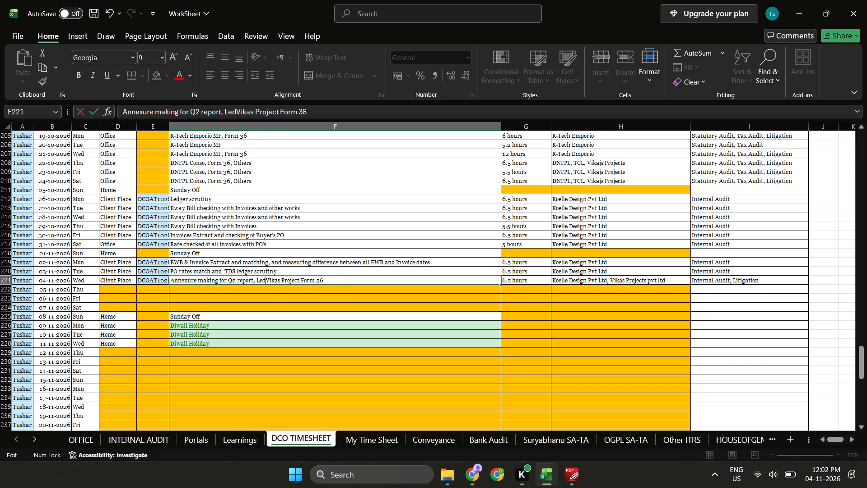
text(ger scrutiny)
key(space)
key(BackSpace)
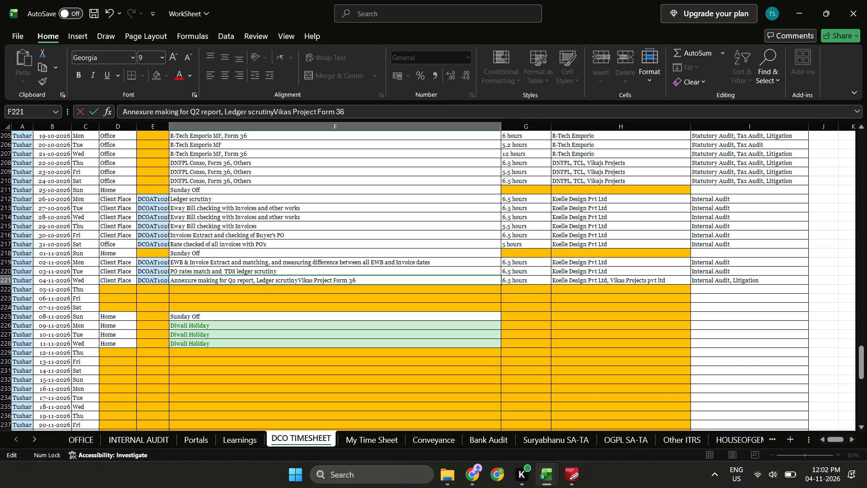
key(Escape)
Copy "TDS ledger scrutiny" from the 03-11-2026 description and insert it before "Vikas Project Form 36" in the 04-11-2026 description.
key(Up)
key(F2)
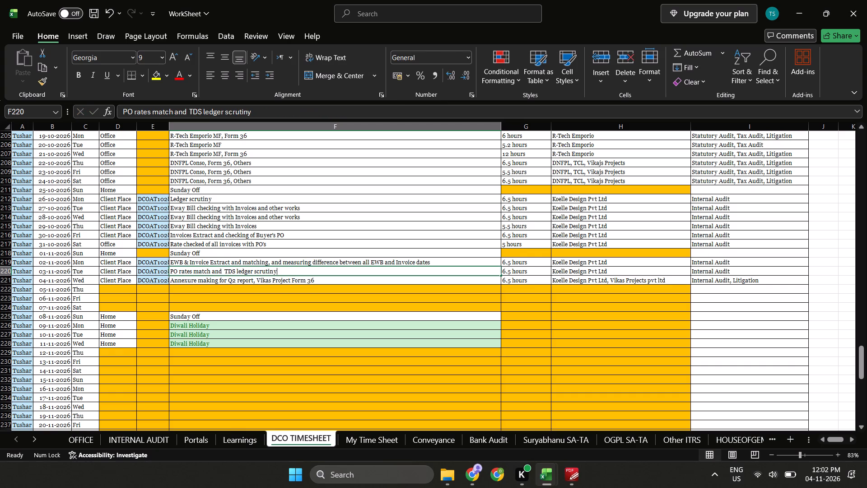
key(ctrl+shift+Left)
key(ctrl+shift+Left)
key(ctrl+shift+Left)
key(ctrl+c)
key(ctrl+c)
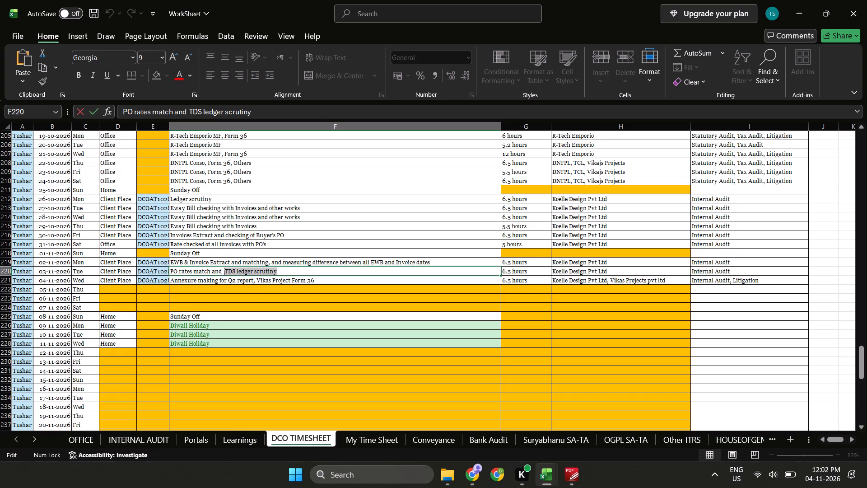
key(Escape)
key(Down)
key(F2)
key(Left)
key(ctrl+Left)
key(ctrl+Left)
key(ctrl+Left)
key(ctrl+Left)
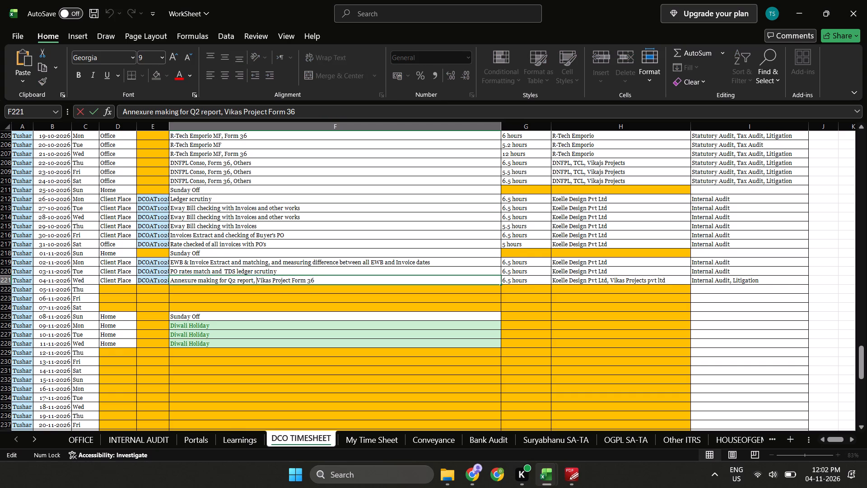
key(ctrl+v)
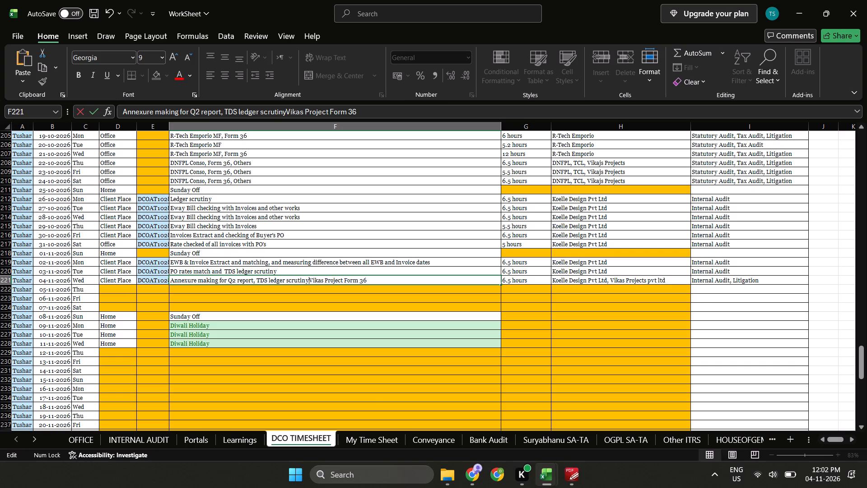
Add " of Mierre" after "TDS ledger scrutiny" in the 04-11-2026 work description.
key(space)
text(of)
key(BackSpace)
key(BackSpace)
key(BackSpace)
key(comma)
key(BackSpace)
key(space)
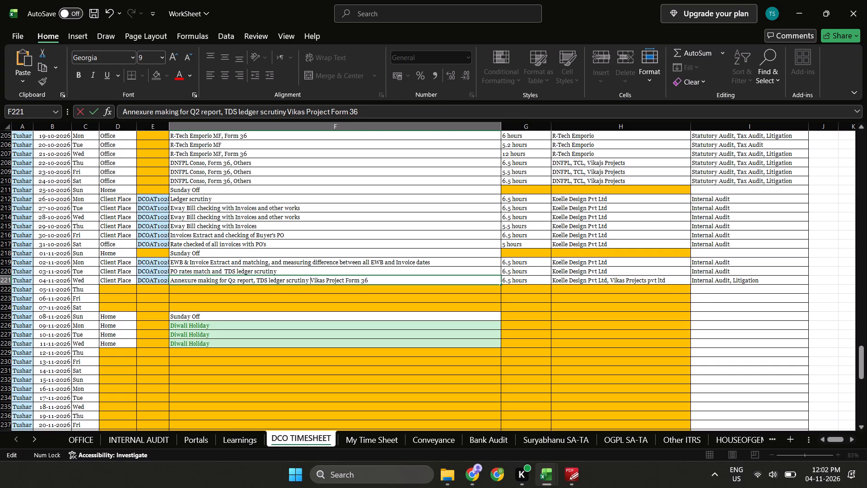
text(fo)
key(BackSpace)
key(BackSpace)
text(of mi)
key(BackSpace)
key(BackSpace)
text(Mierreel)
key(BackSpace)
key(BackSpace)
key(Return)
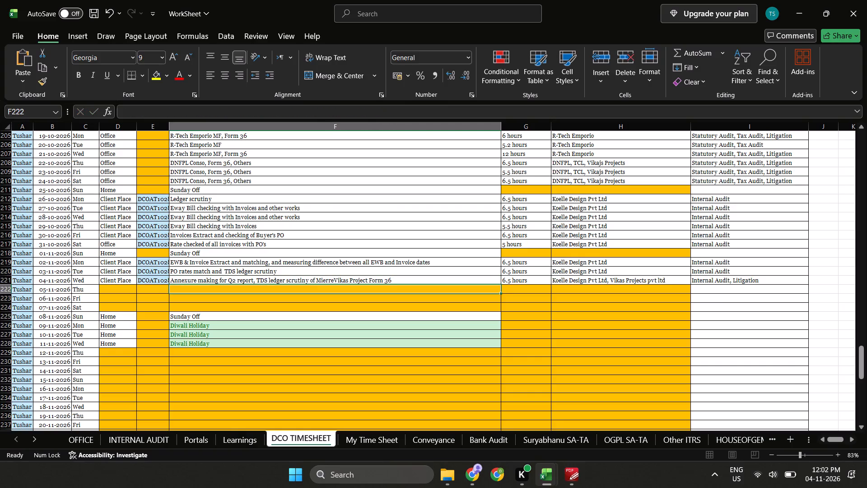
Insert a comma and space between "Mierre" and "Vikas Project Form 36" in the 04-11-2026 work description.
key(Up)
key(F2)
key(Left)
key(Left)
key(Left)
key(ctrl+Left)
key(ctrl+Left)
key(ctrl+Left)
key(Right)
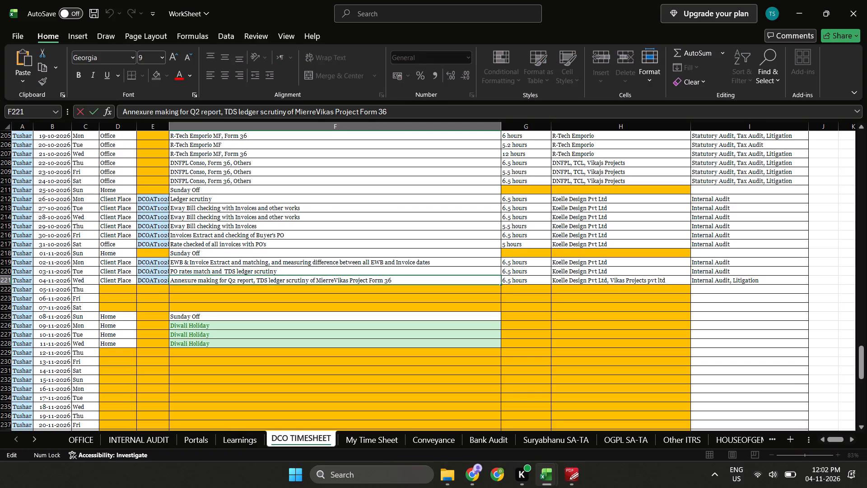
key(Right)
key(Right)
key(Right)
key(Right)
key(Right)
text(,)
key(space)
key(Left)
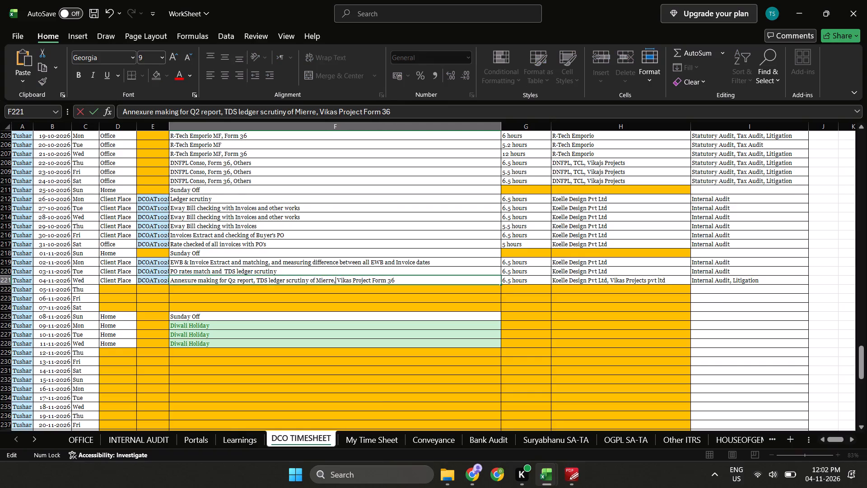
key(Left)
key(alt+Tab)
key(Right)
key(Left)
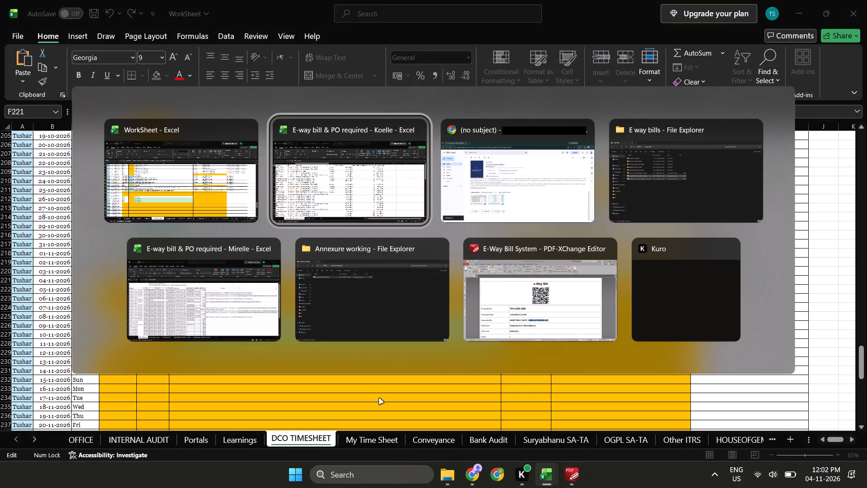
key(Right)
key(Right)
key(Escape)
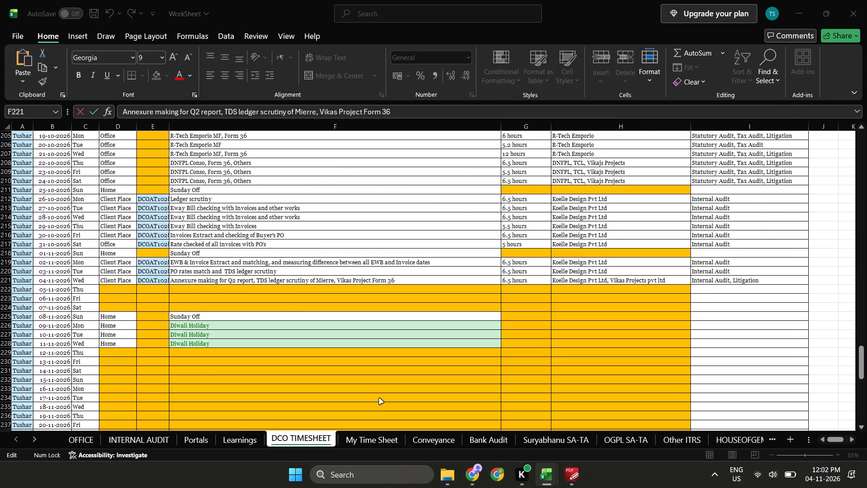
Switch to File Explorer, go to KDMD's Annexure working folder and open the Annexure KD MD working workbook.
key(alt+Tab)
key(alt+Tab)
key(alt+Tab)
key(alt+Tab)
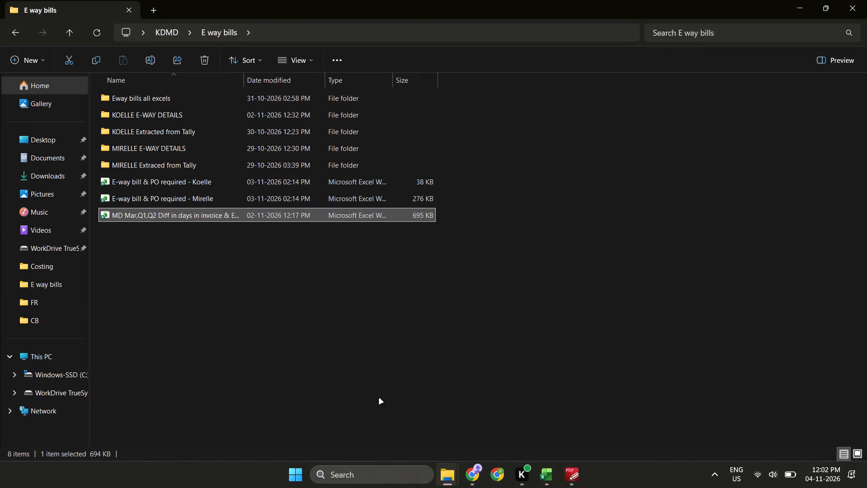
key(Up)
key(Up)
key(Up)
key(BackSpace)
key(Up)
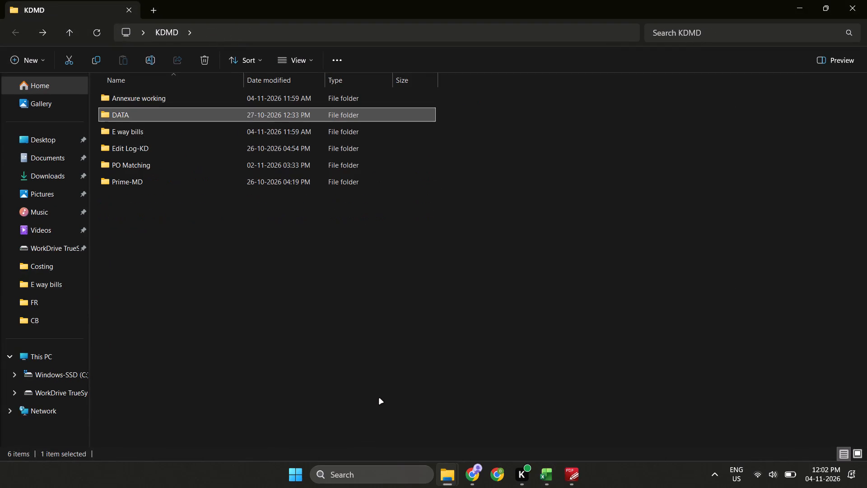
key(Up)
key(Return)
key(Down)
key(Return)
key(Down)
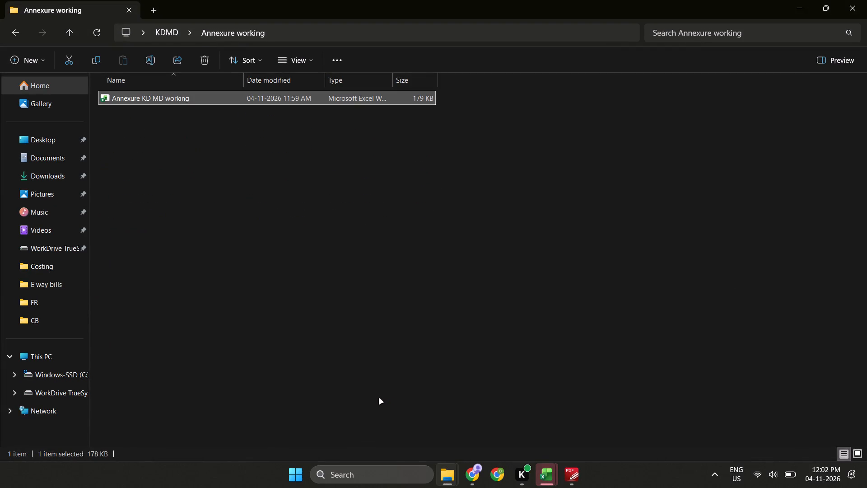
Switch to the "E-way bill & PO required - Mirelle" workbook in Excel and close it.
key(alt+Tab)
key(alt+Tab)
key(alt+Down)
key(alt+Left)
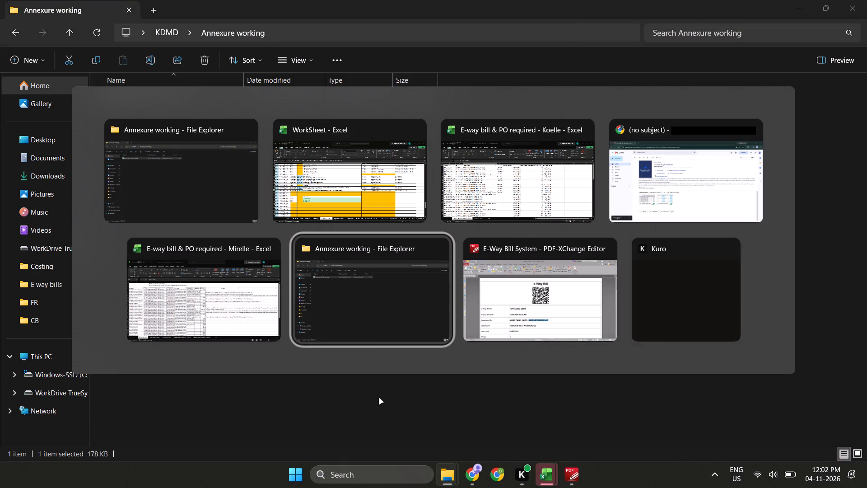
key(alt+Up)
key(alt+Left)
key(alt+Right)
key(alt+Left)
key(alt+Down)
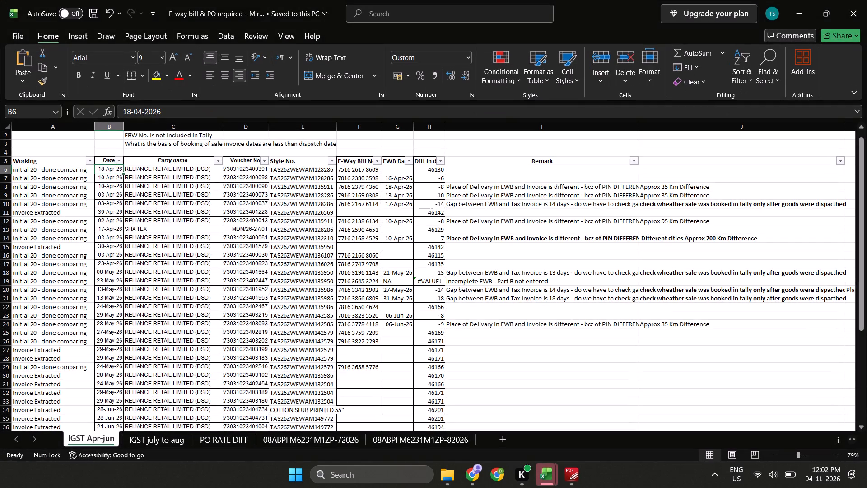
click(866, 0)
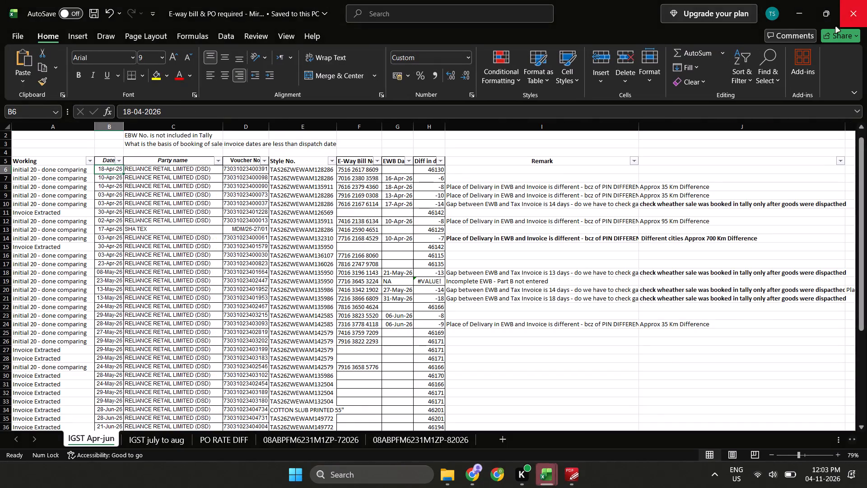
click(866, 0)
Return to the Annexure working folder in File Explorer and open the Annexure KD MD working workbook again.
key(alt+Tab)
key(Return)
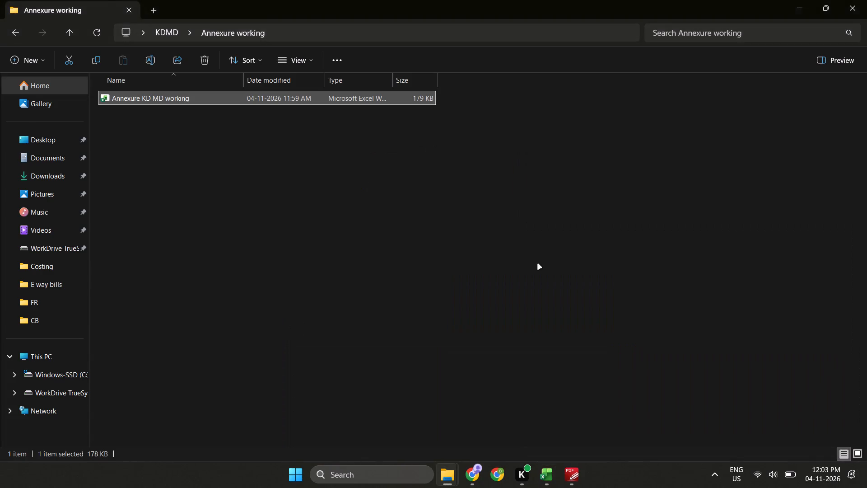